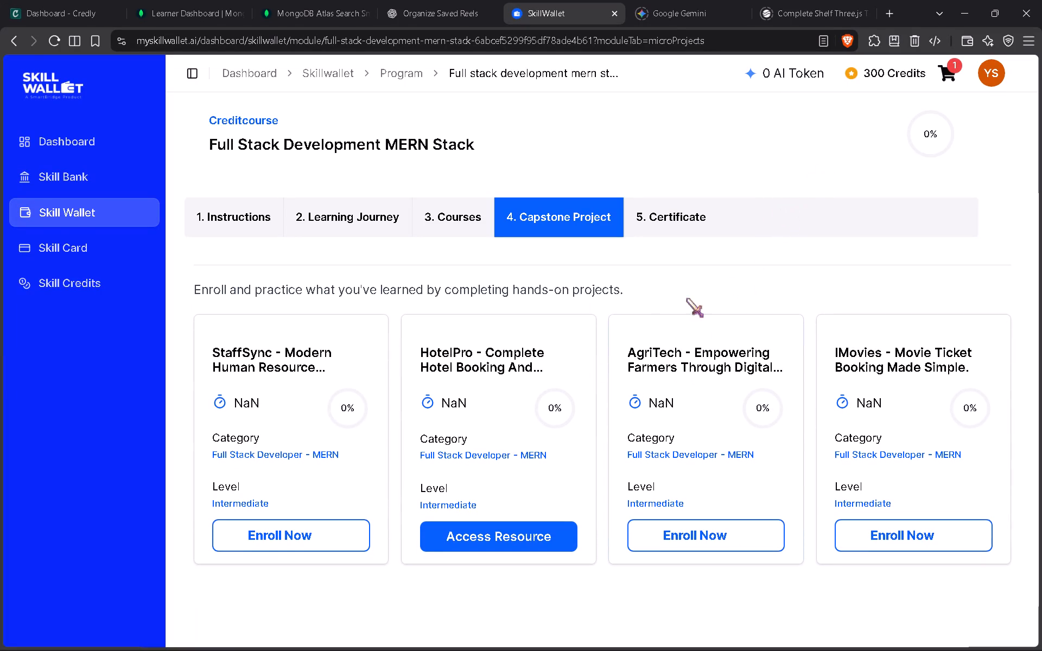
Open the HotelPro capstone project's resource and go to its workspace.
{"action": "left_click", "coordinate": [510, 524]}
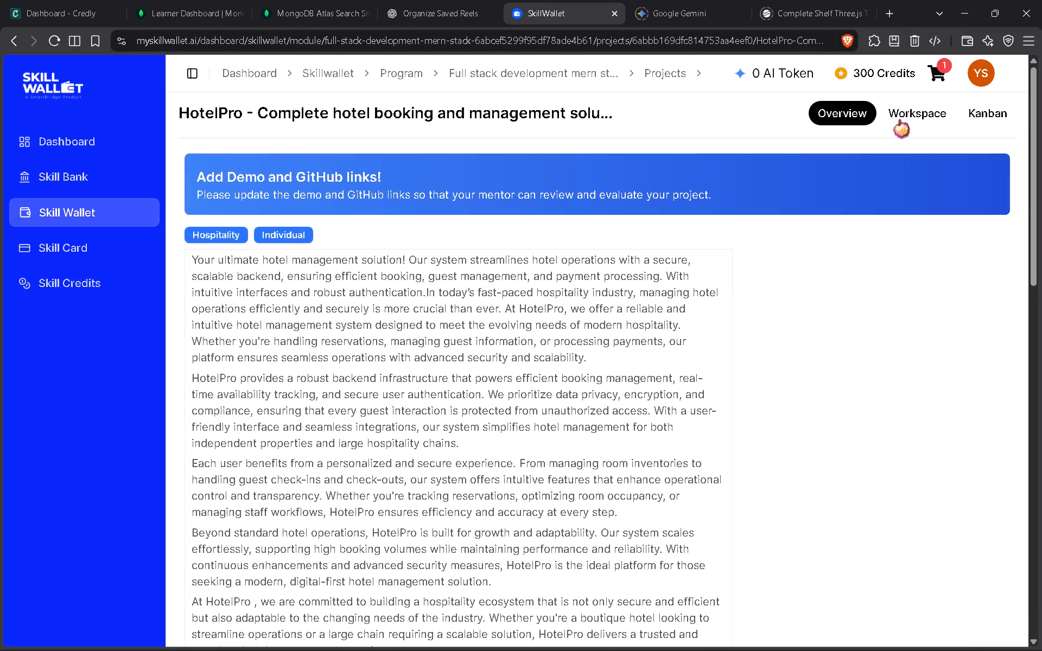
{"action": "left_click", "coordinate": [899, 119]}
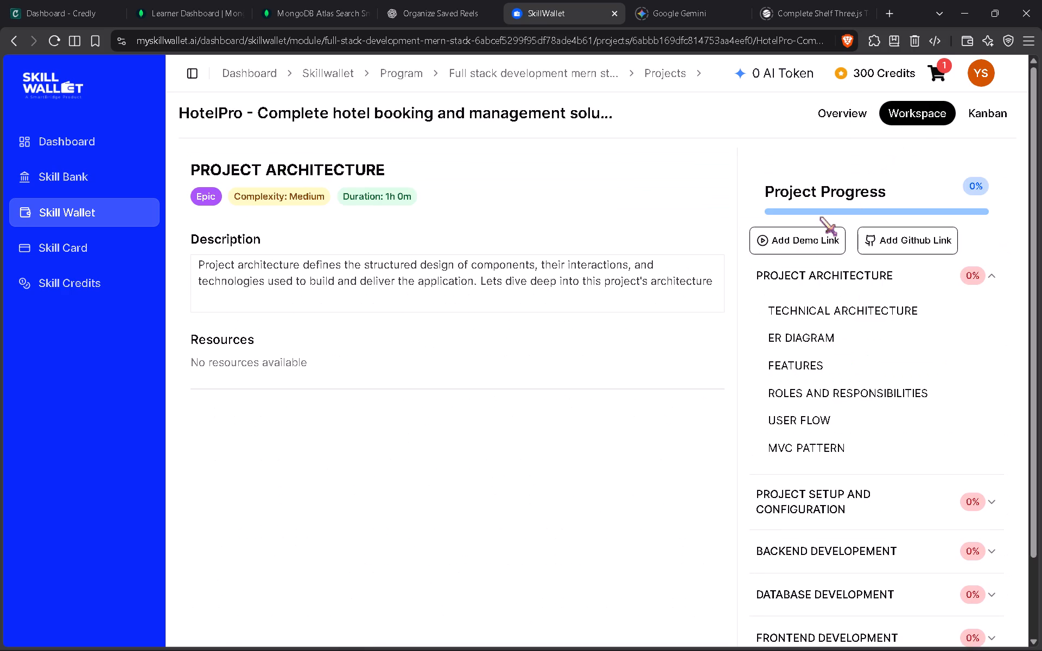
{"action": "left_click_drag", "start_coordinate": [241, 273], "coordinate": [402, 280]}
{"action": "left_click_drag", "start_coordinate": [402, 280], "coordinate": [469, 272]}
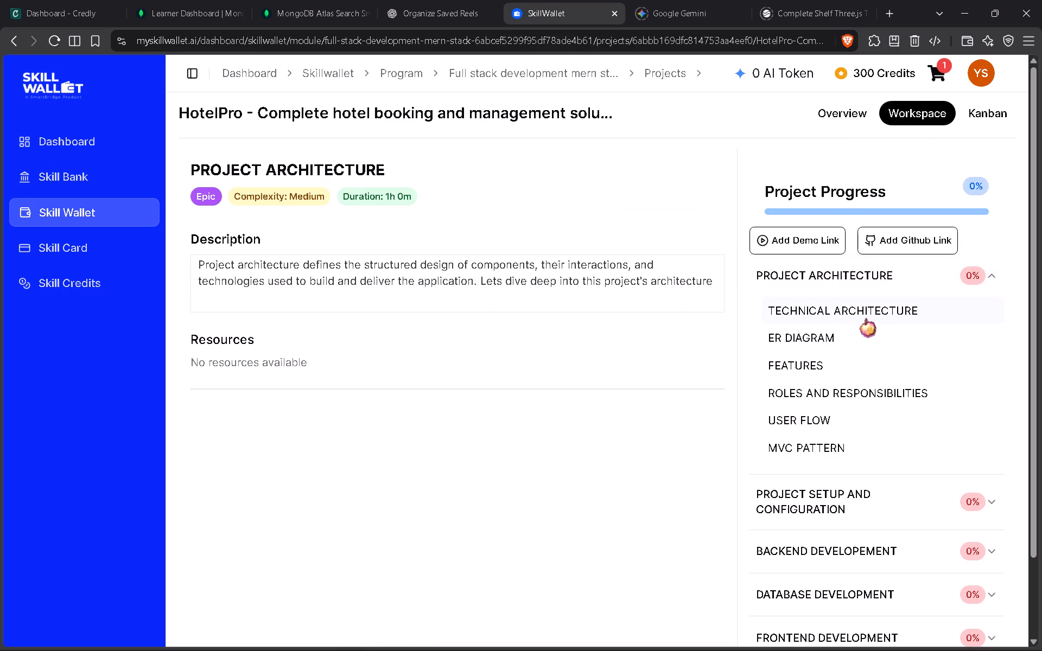
Open the Technical Architecture story and read through its diagram and component descriptions.
{"action": "left_click", "coordinate": [876, 309]}
{"action": "scroll", "coordinate": [855, 333], "scroll_direction": "down", "scroll_amount": 2}
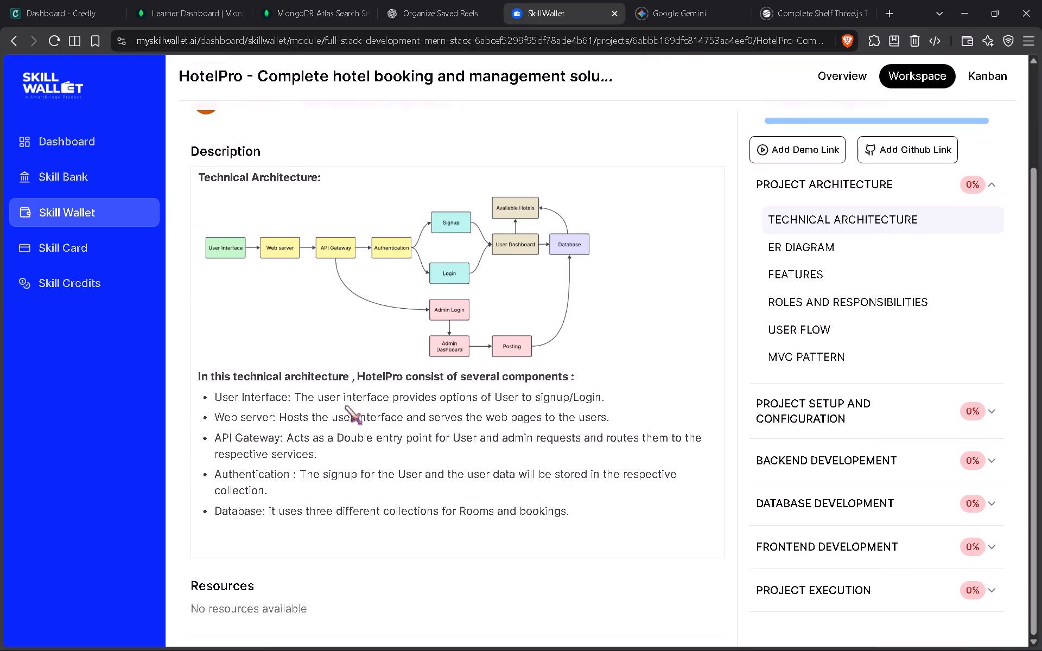
{"action": "scroll", "coordinate": [645, 367], "scroll_direction": "up", "scroll_amount": 2}
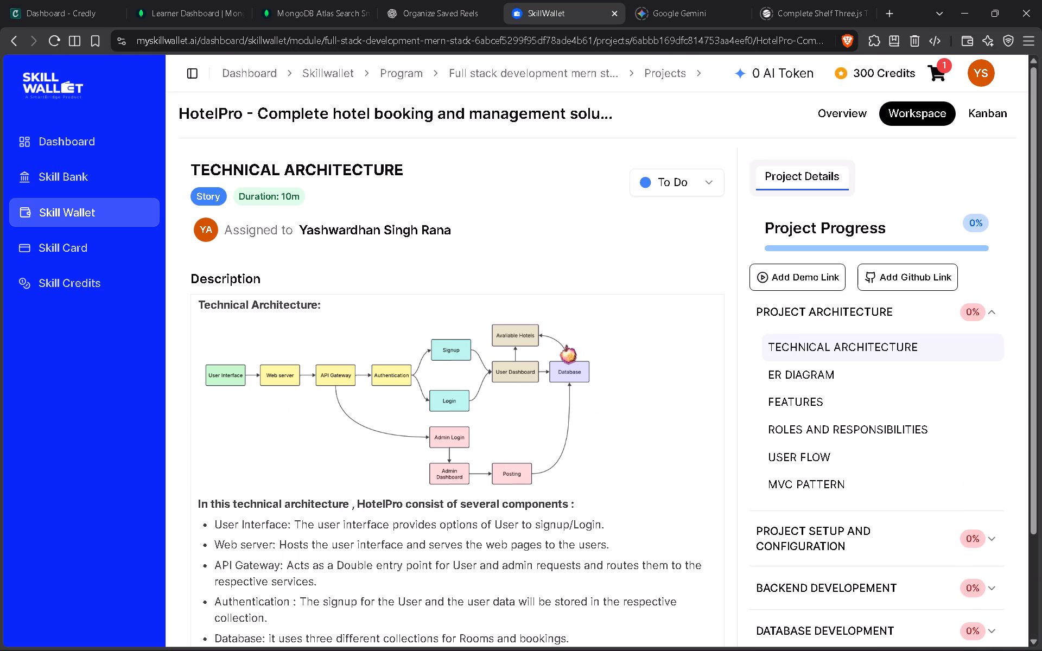
{"action": "scroll", "coordinate": [499, 342], "scroll_direction": "down", "scroll_amount": 3}
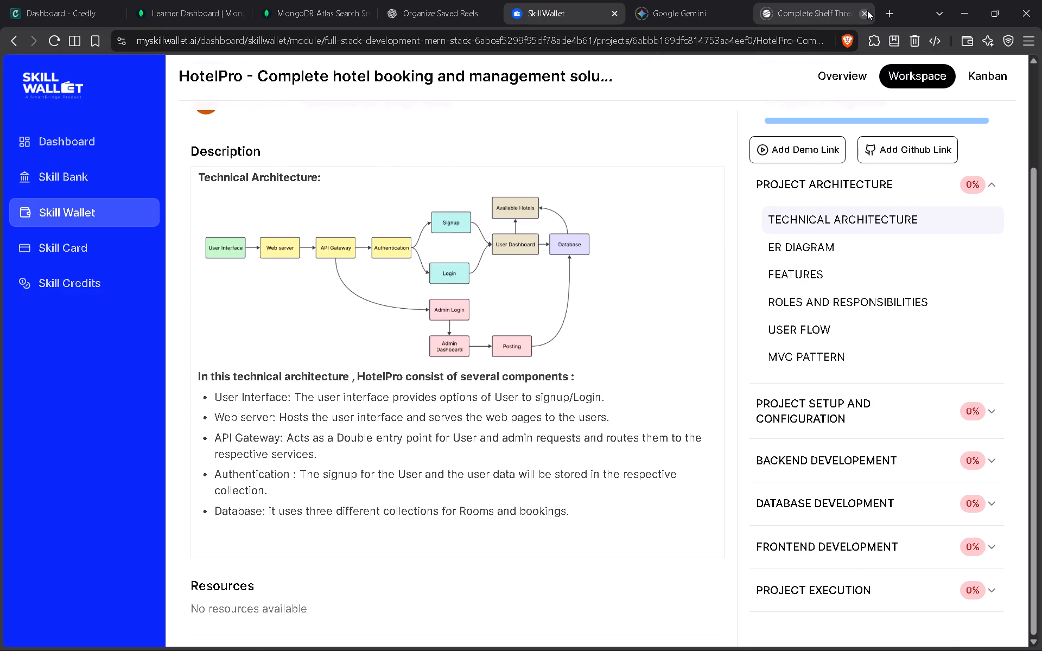
Switch to the threeui Complete Shelf page and examine its bookshelf preview.
{"action": "left_click", "coordinate": [802, 17]}
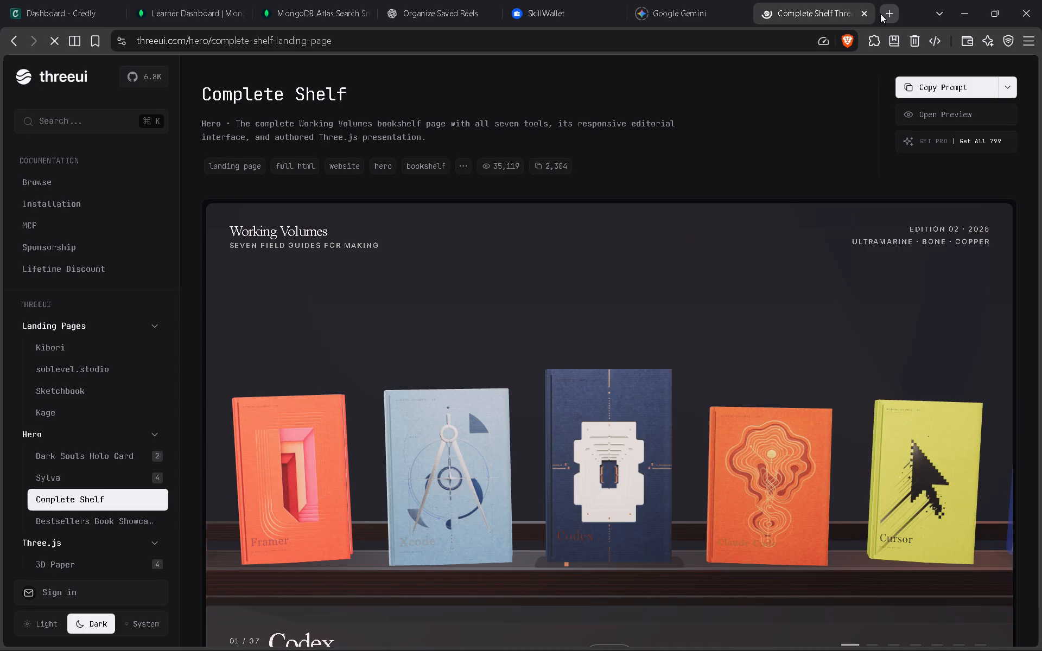
{"action": "scroll", "coordinate": [760, 318], "scroll_direction": "down", "scroll_amount": 3}
{"action": "left_click_drag", "start_coordinate": [764, 392], "coordinate": [617, 380]}
{"action": "left_click_drag", "start_coordinate": [617, 380], "coordinate": [607, 379]}
{"action": "left_click_drag", "start_coordinate": [808, 349], "coordinate": [558, 291]}
{"action": "left_click", "coordinate": [881, 10]}
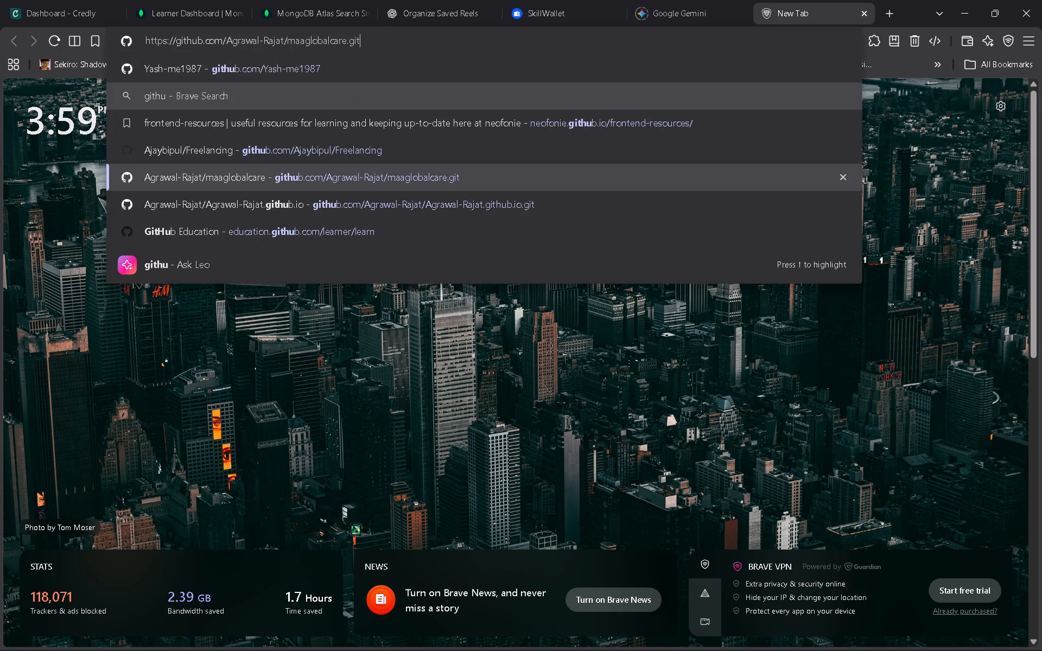
{"action": "key", "text": "Up"}
{"action": "key", "text": "Up"}
{"action": "key", "text": "Up"}
{"action": "key", "text": "Up"}
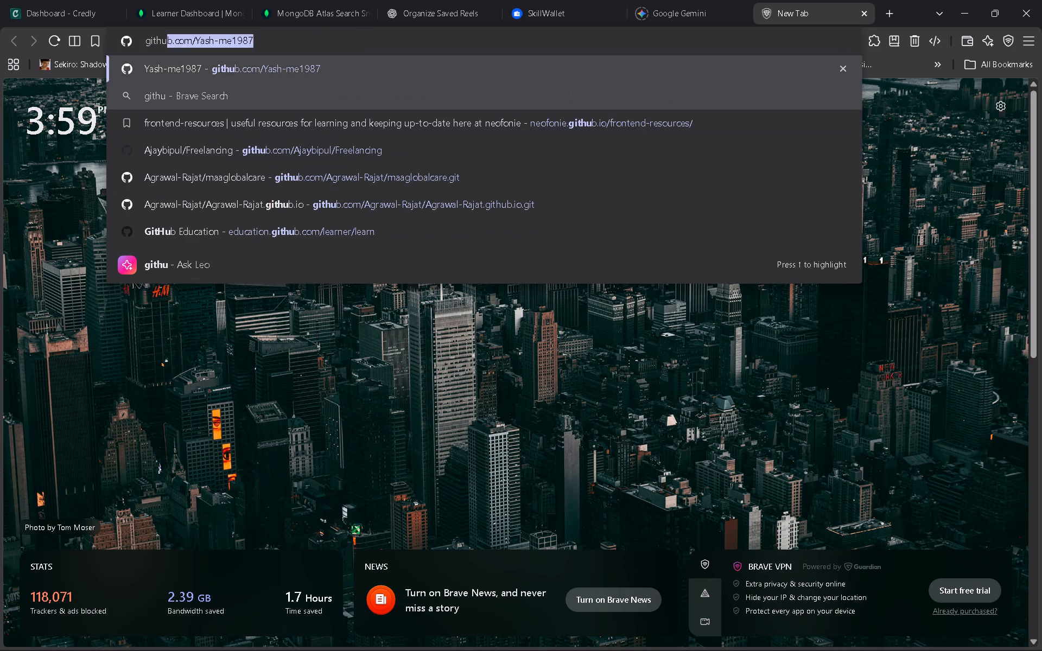
{"action": "key", "text": "Up"}
{"action": "key", "text": "Down"}
{"action": "key", "text": "Return"}
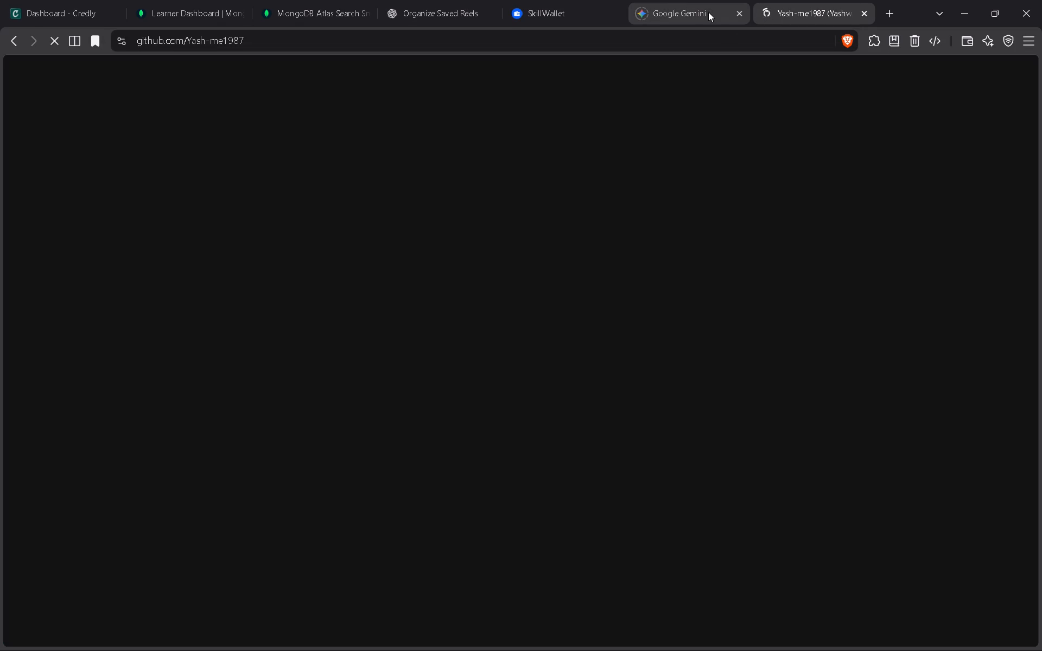
Close the Google Gemini tab and open YouTube in a new tab.
{"action": "left_click", "coordinate": [736, 9]}
{"action": "left_click", "coordinate": [767, 7]}
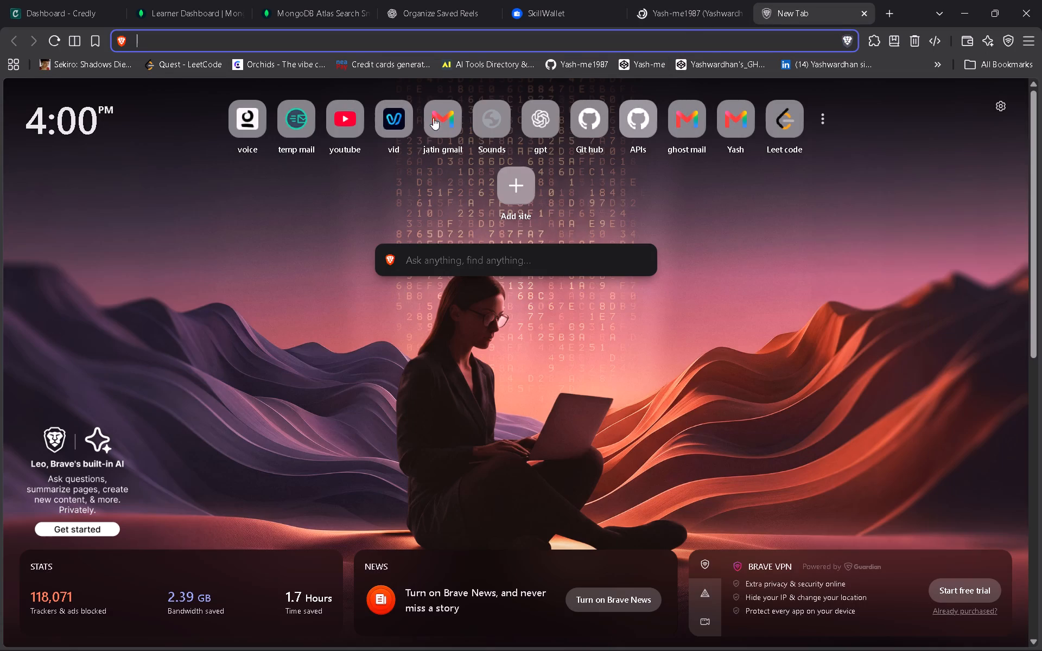
{"action": "left_click", "coordinate": [338, 132]}
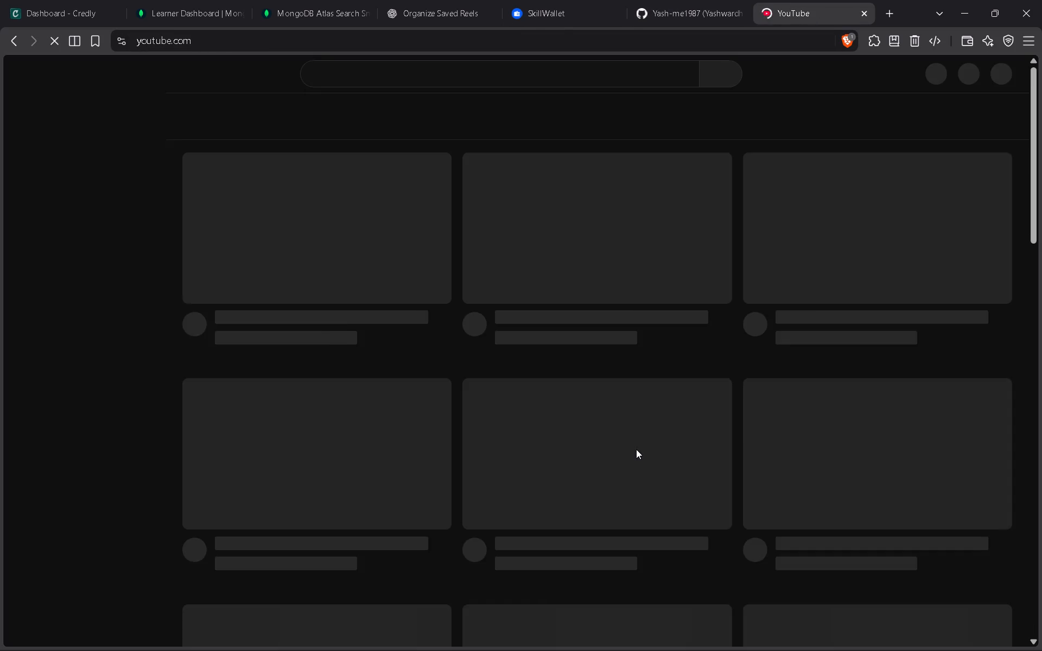
Return to the GitHub profile and look through its list of repositories.
{"action": "left_click", "coordinate": [638, 29]}
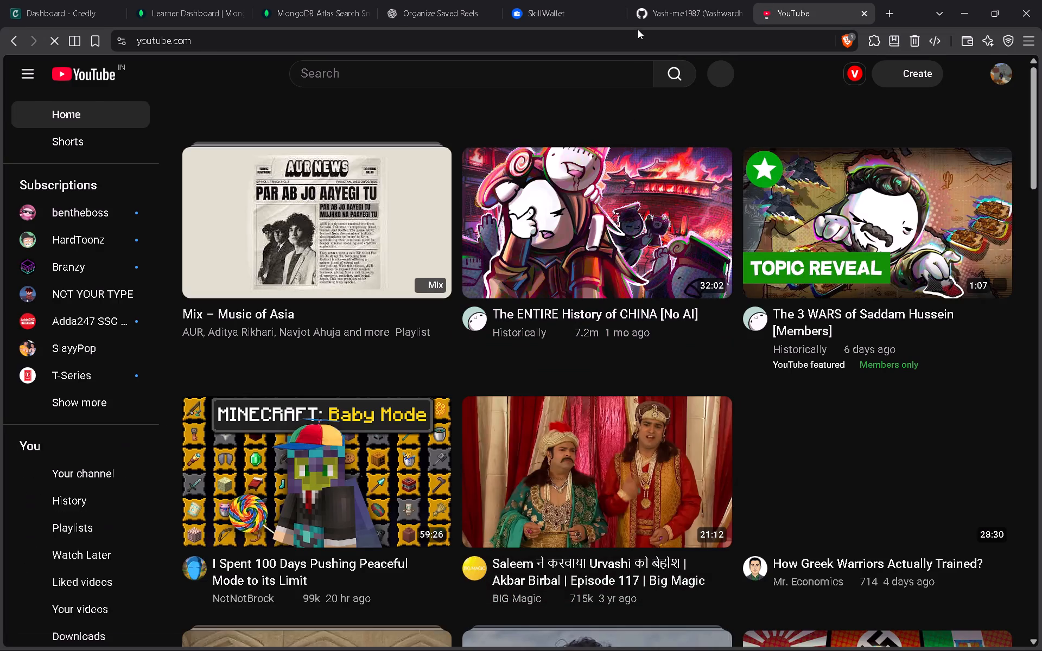
{"action": "left_click", "coordinate": [639, 21]}
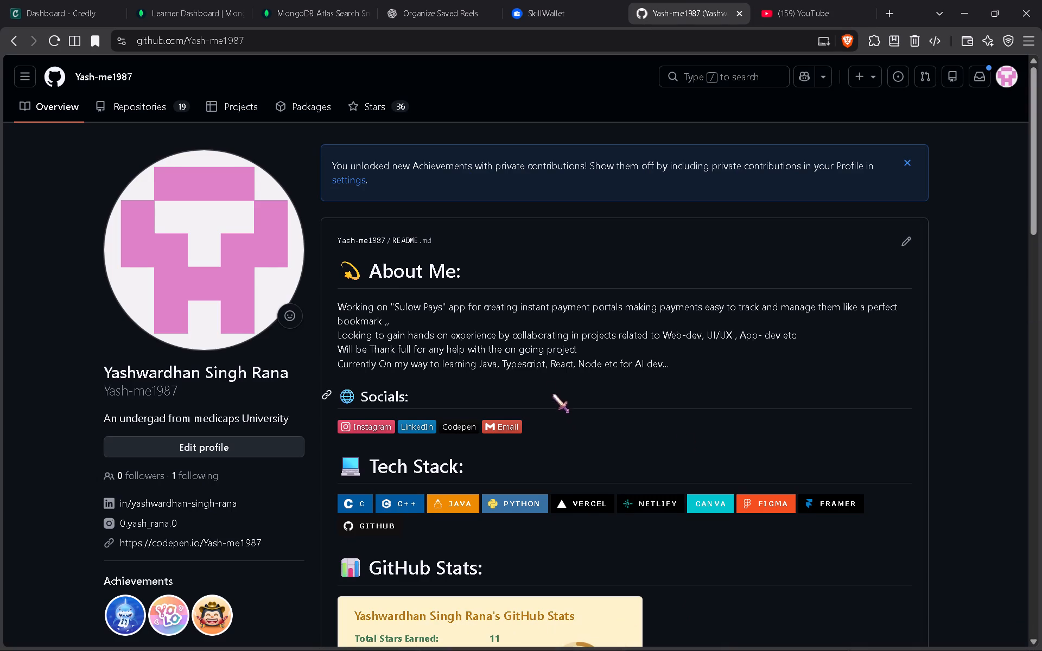
{"action": "left_click", "coordinate": [142, 117]}
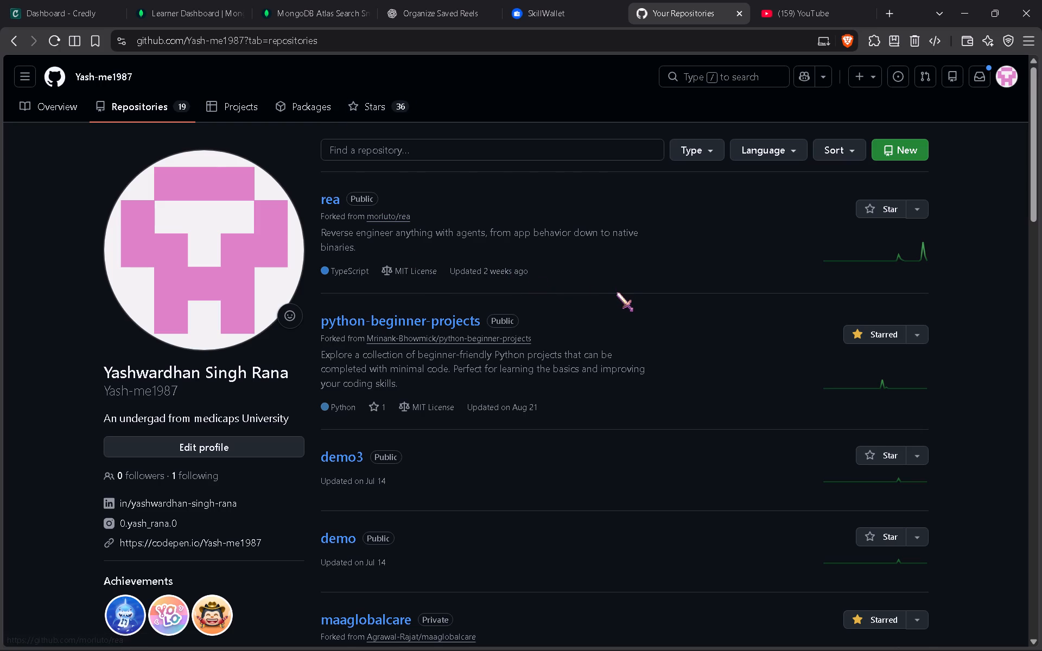
{"action": "scroll", "coordinate": [616, 292], "scroll_direction": "down", "scroll_amount": 5}
{"action": "scroll", "coordinate": [608, 297], "scroll_direction": "up", "scroll_amount": 1}
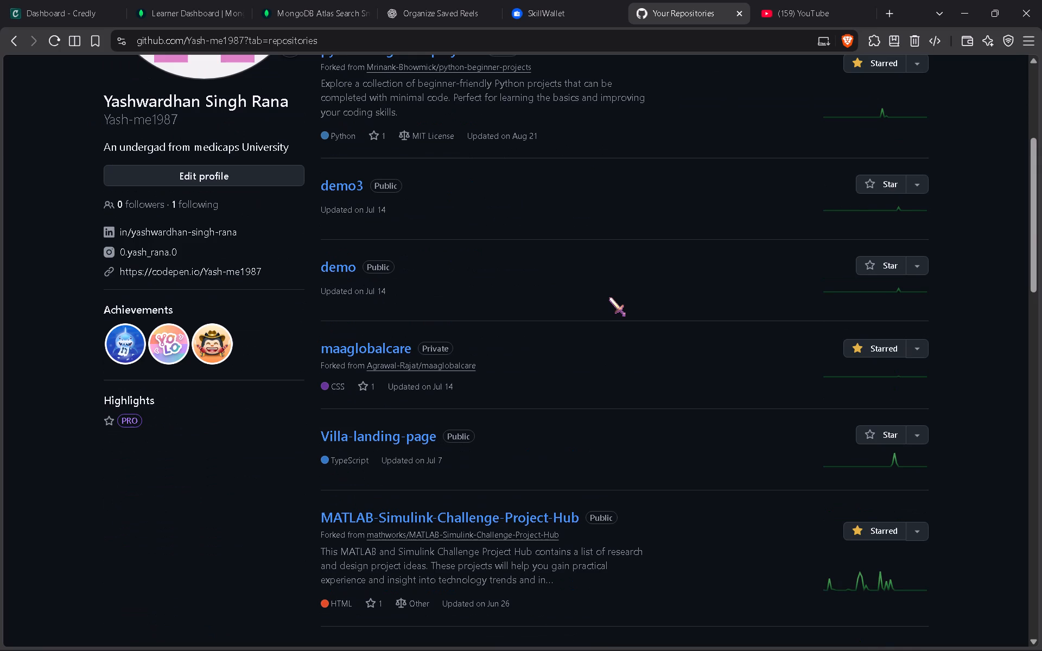
{"action": "scroll", "coordinate": [468, 302], "scroll_direction": "up", "scroll_amount": 2}
{"action": "scroll", "coordinate": [468, 302], "scroll_direction": "down", "scroll_amount": 1}
{"action": "scroll", "coordinate": [467, 302], "scroll_direction": "up", "scroll_amount": 1}
{"action": "scroll", "coordinate": [469, 297], "scroll_direction": "down", "scroll_amount": 1}
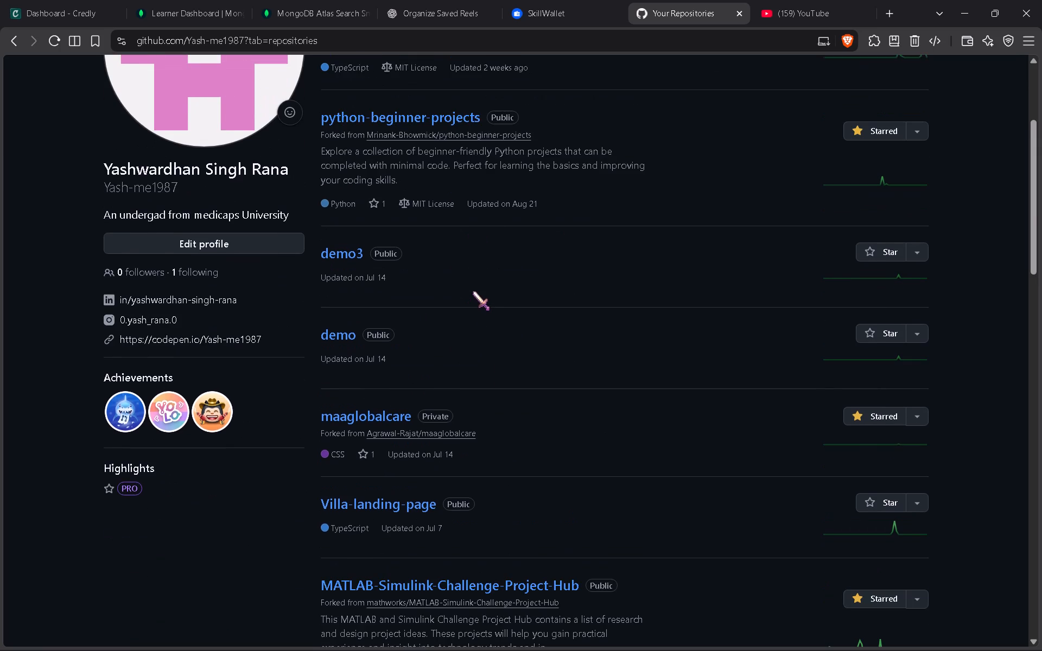
{"action": "scroll", "coordinate": [274, 331], "scroll_direction": "up", "scroll_amount": 7}
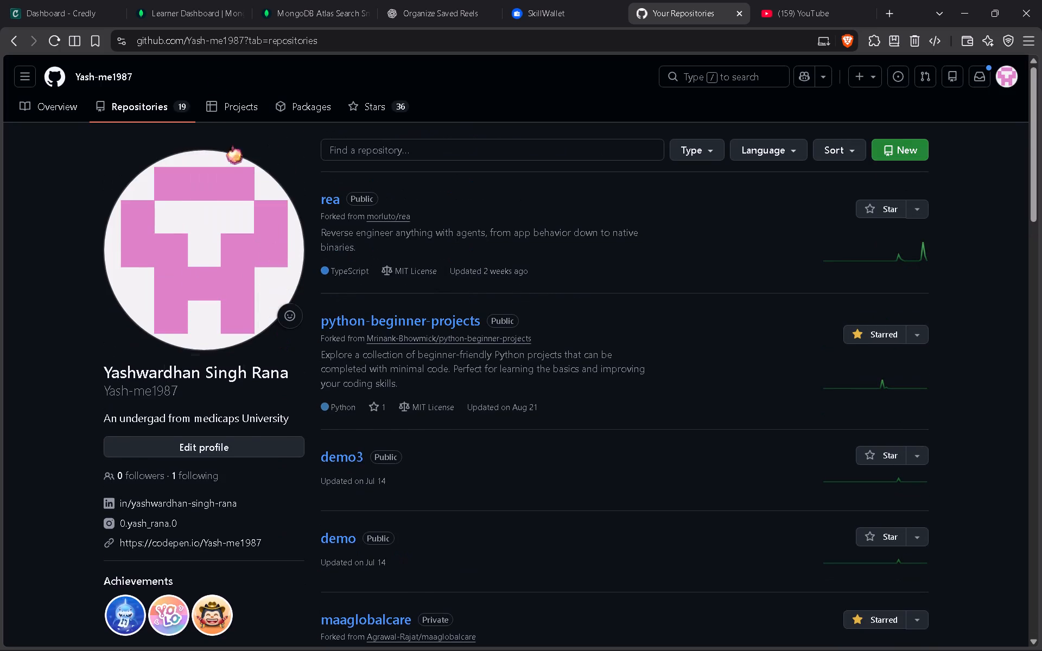
Go to the GitHub home dashboard.
{"action": "left_click", "coordinate": [24, 70]}
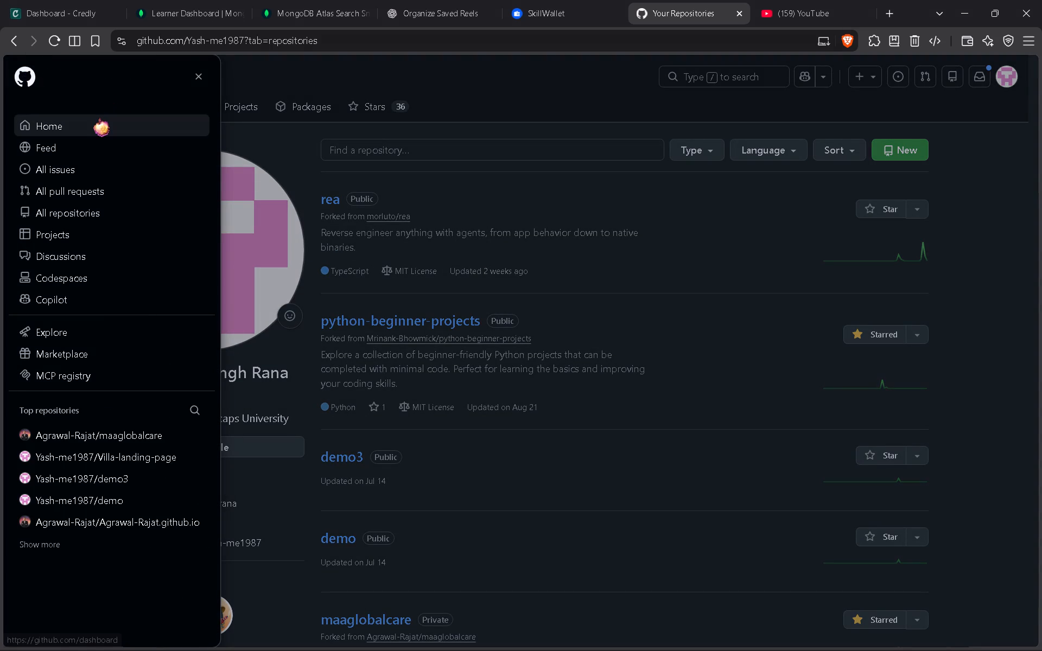
{"action": "left_click", "coordinate": [99, 117]}
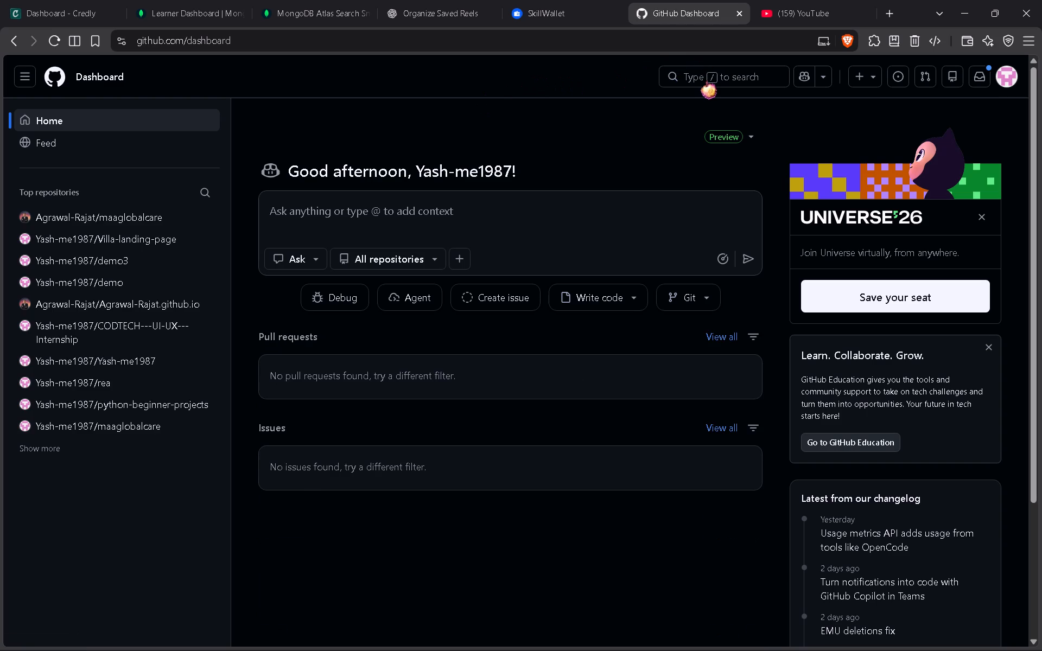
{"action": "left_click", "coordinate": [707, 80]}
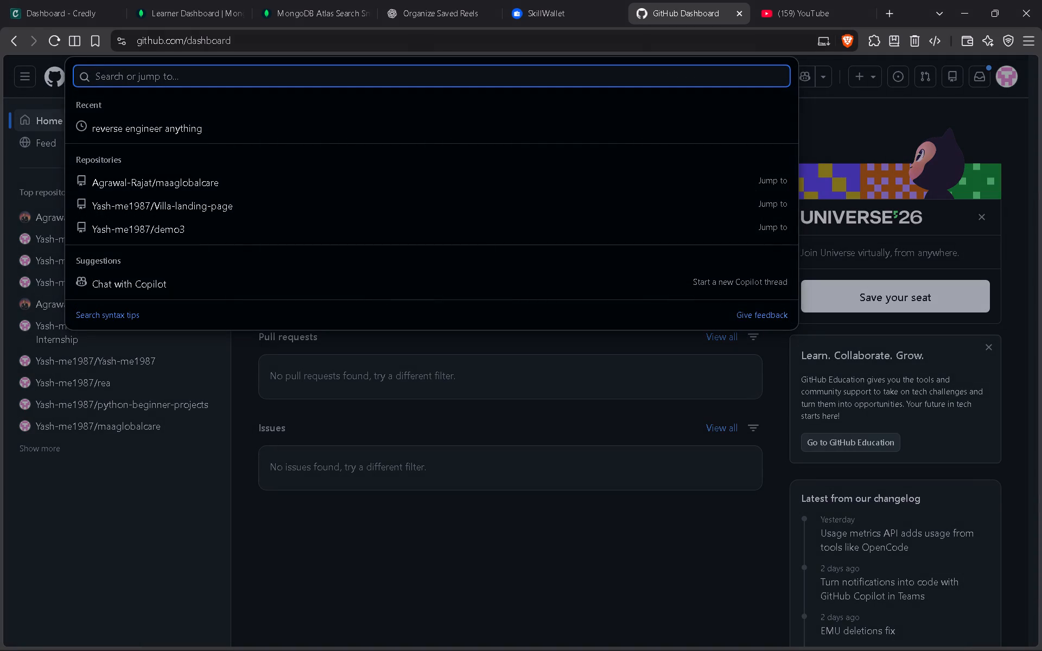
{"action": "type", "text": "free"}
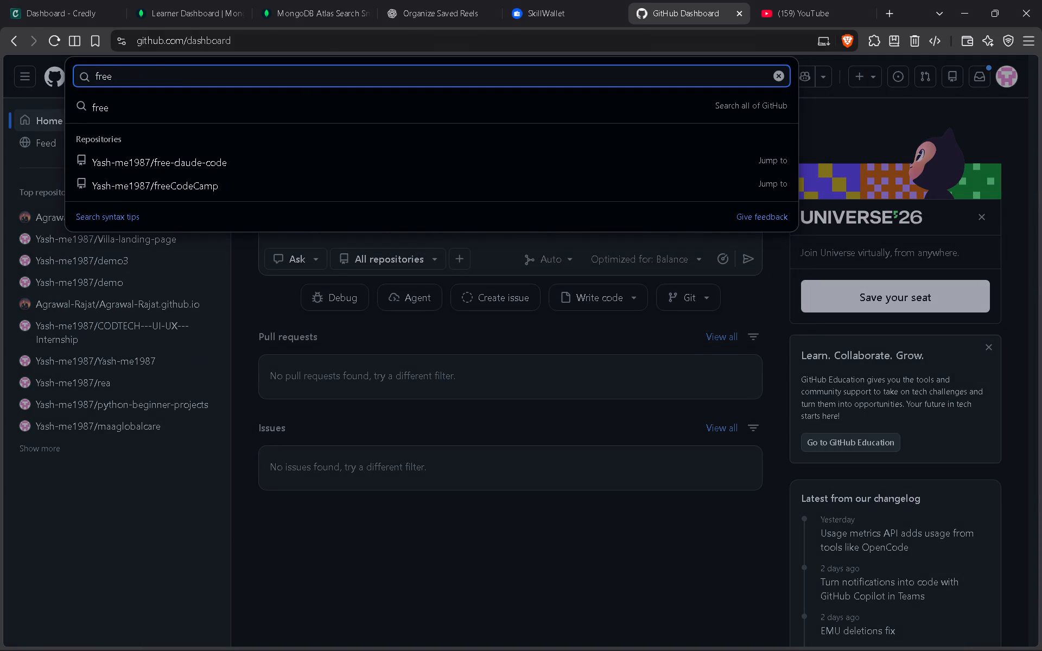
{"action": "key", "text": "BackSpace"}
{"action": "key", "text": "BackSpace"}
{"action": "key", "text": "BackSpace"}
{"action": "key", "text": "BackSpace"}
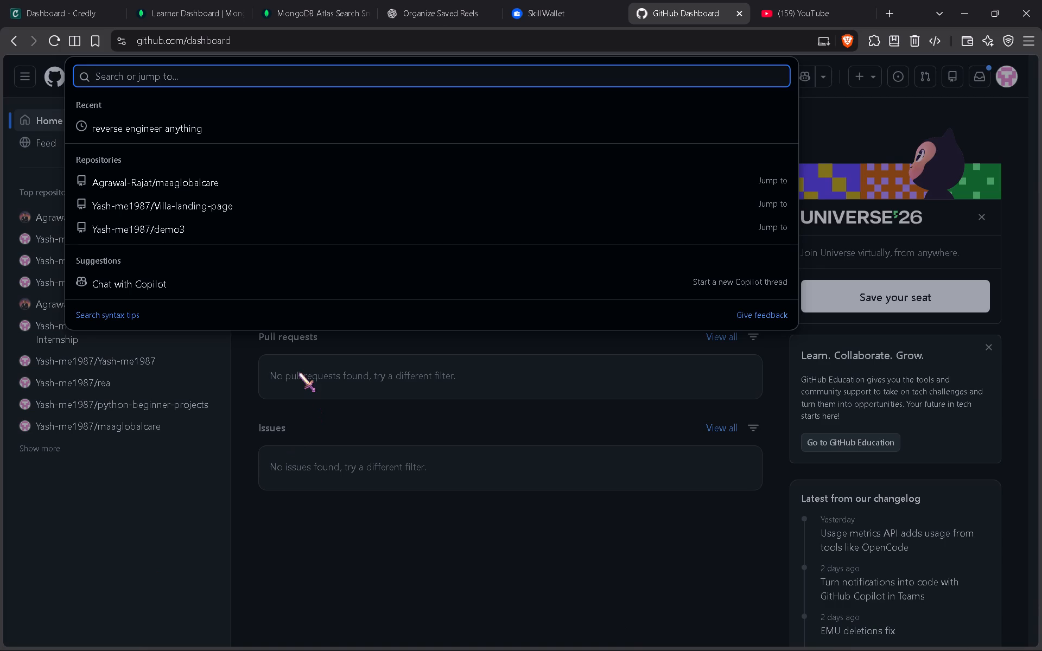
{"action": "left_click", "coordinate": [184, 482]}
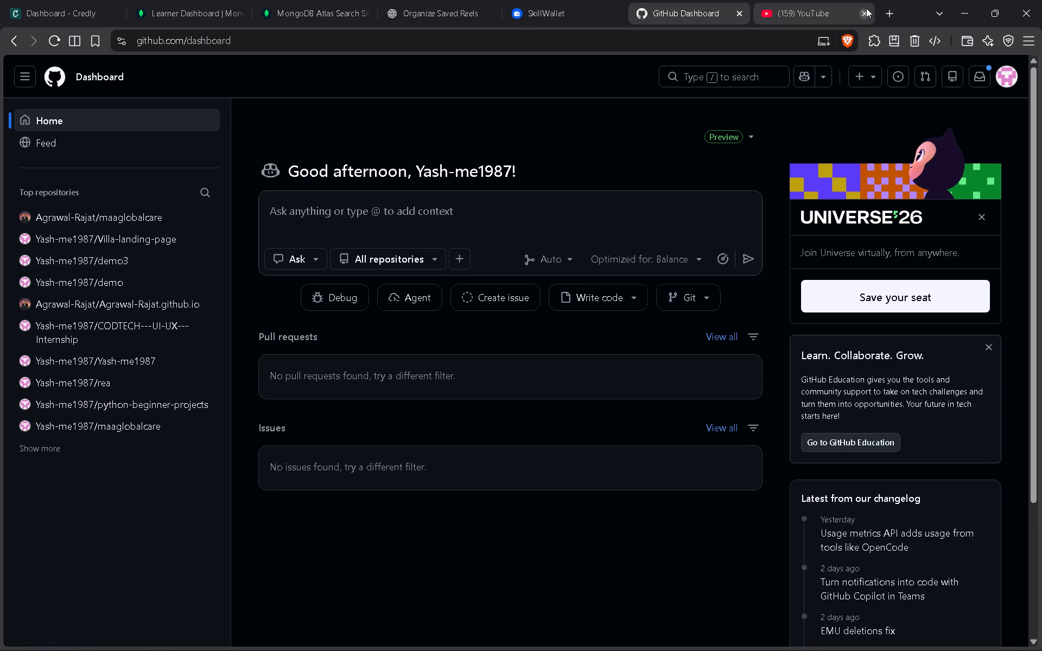
Open Canva in a new tab.
{"action": "left_click", "coordinate": [885, 8]}
{"action": "type", "text": "canva"}
{"action": "key", "text": "Return"}
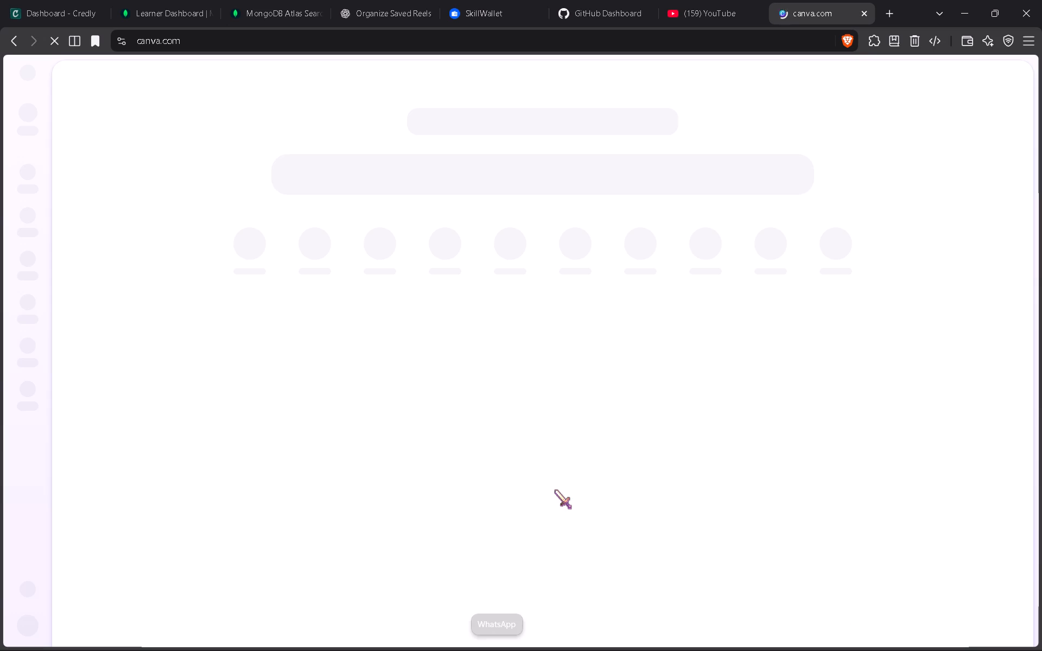
{"action": "left_click", "coordinate": [667, 301]}
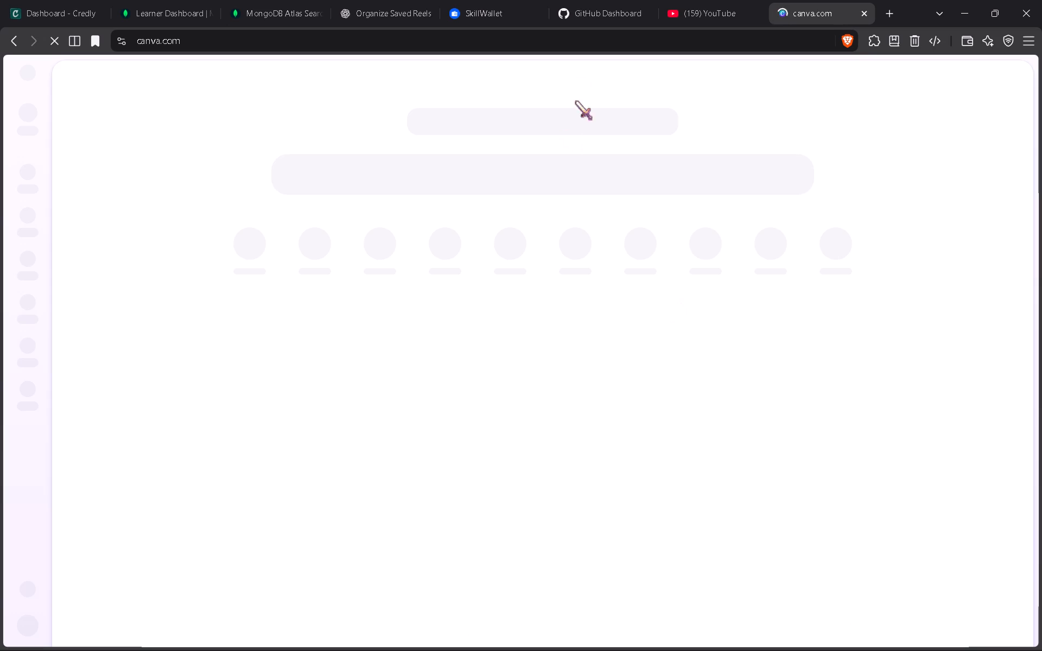
Switch to YouTube and open the Mix – Music of Asia playlist.
{"action": "left_click", "coordinate": [683, 3]}
{"action": "left_click", "coordinate": [301, 176]}
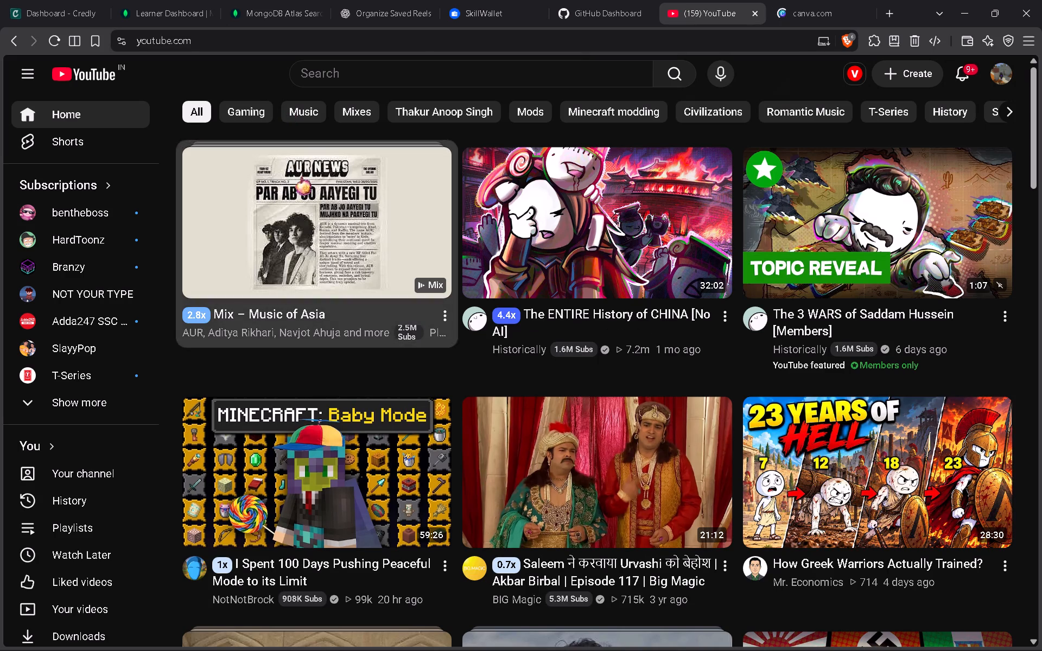
Switch to Canva and open the recent Gray Grunge Sale Instagram post design showing the maroon IEEE T-shirts.
{"action": "left_click", "coordinate": [788, 9]}
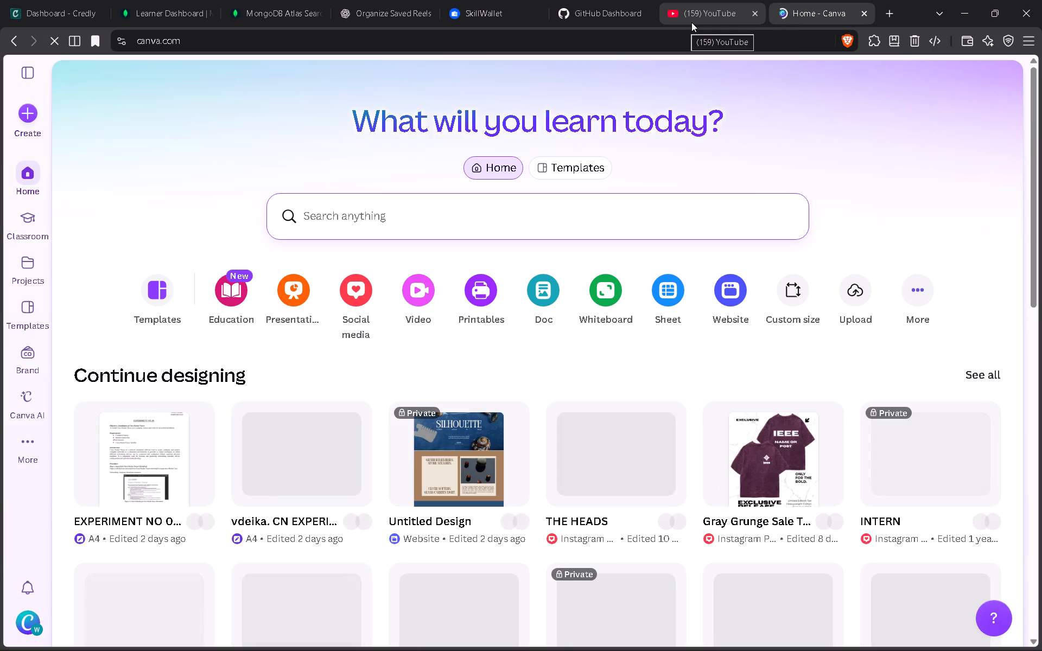
{"action": "left_click", "coordinate": [795, 477]}
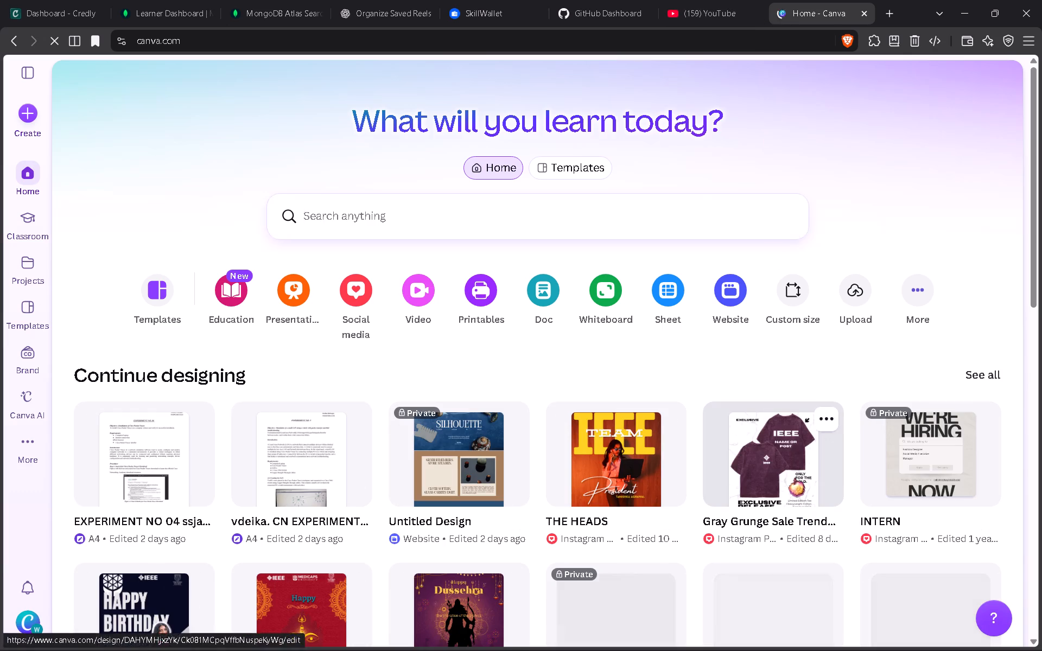
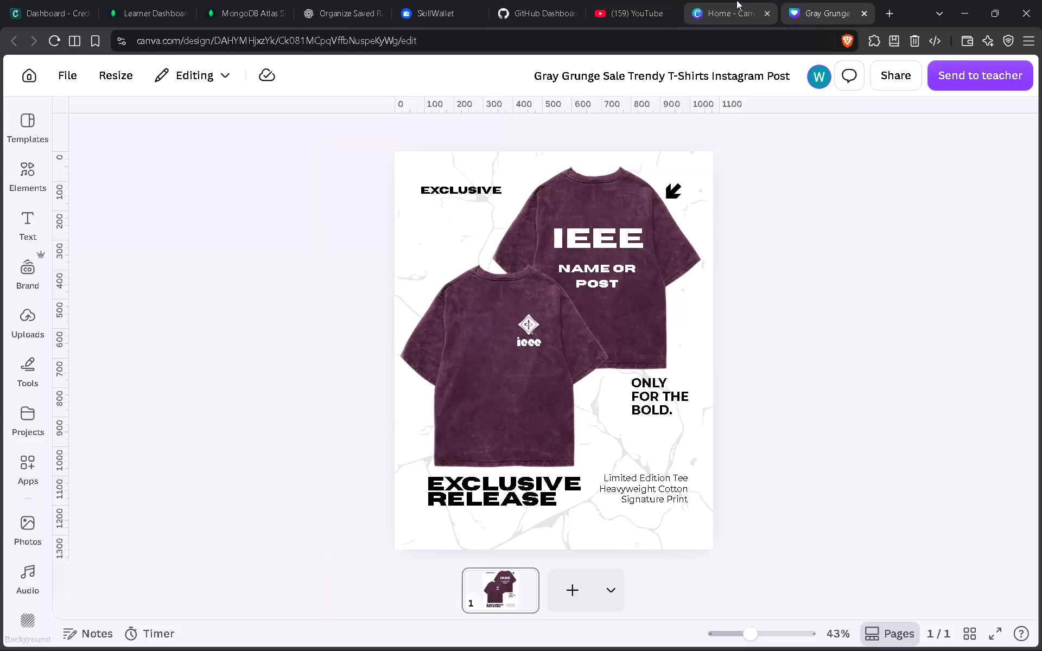
Switch to the GitHub dashboard and search GitHub for "ajay".
{"action": "left_click", "coordinate": [511, 3]}
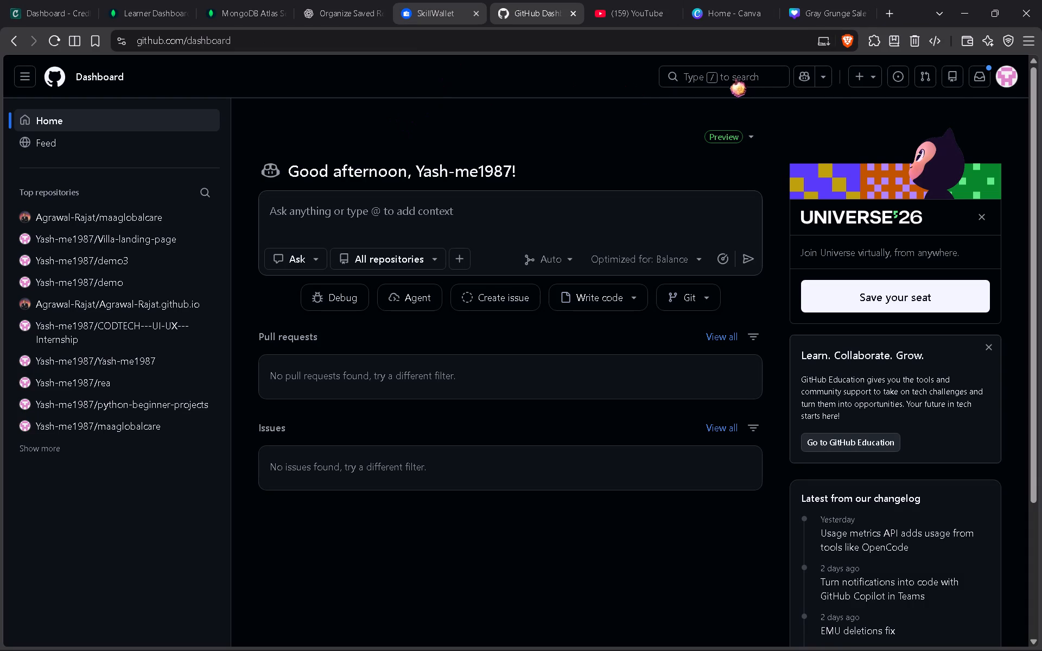
{"action": "left_click", "coordinate": [733, 75]}
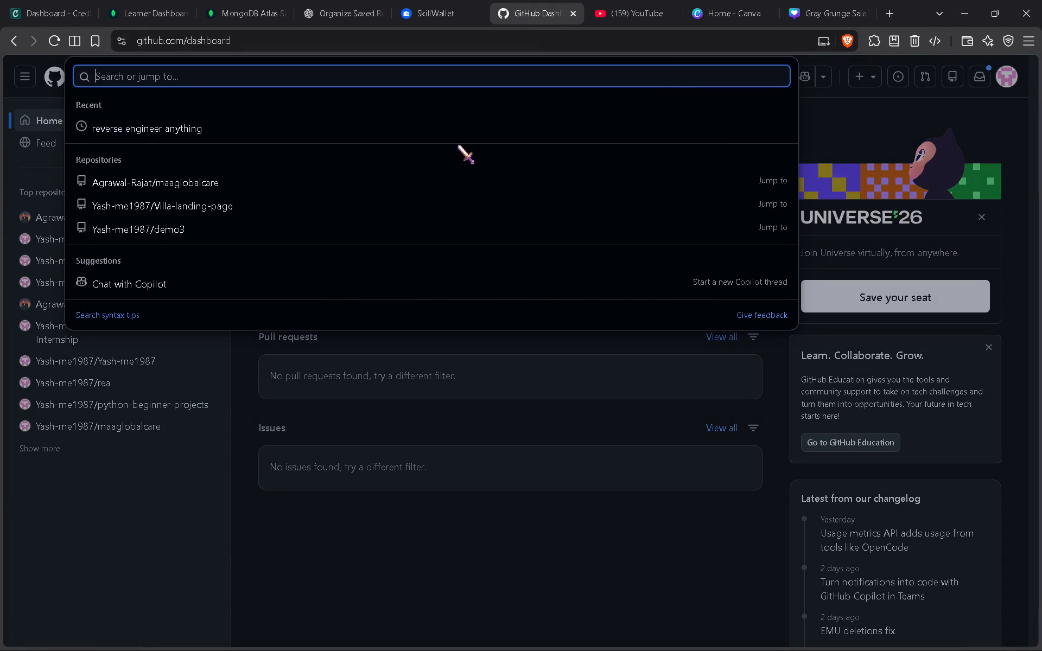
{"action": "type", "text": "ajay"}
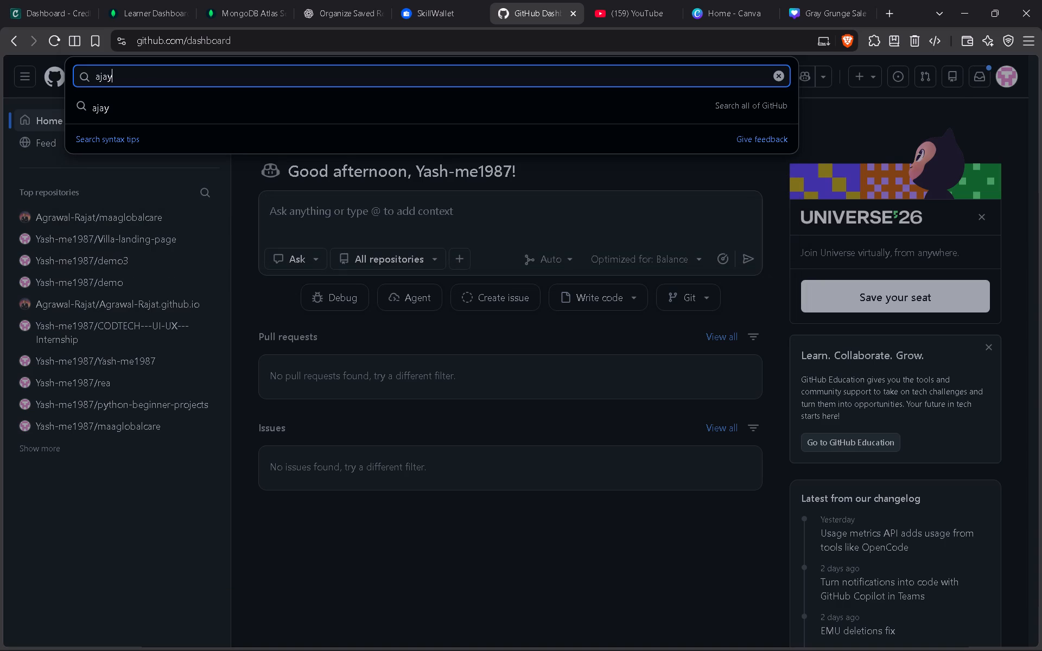
{"action": "type", "text": "bipul"}
{"action": "type", "text": "/g"}
{"action": "key", "text": "BackSpace"}
{"action": "type", "text": "free"}
{"action": "type", "text": "lancing"}
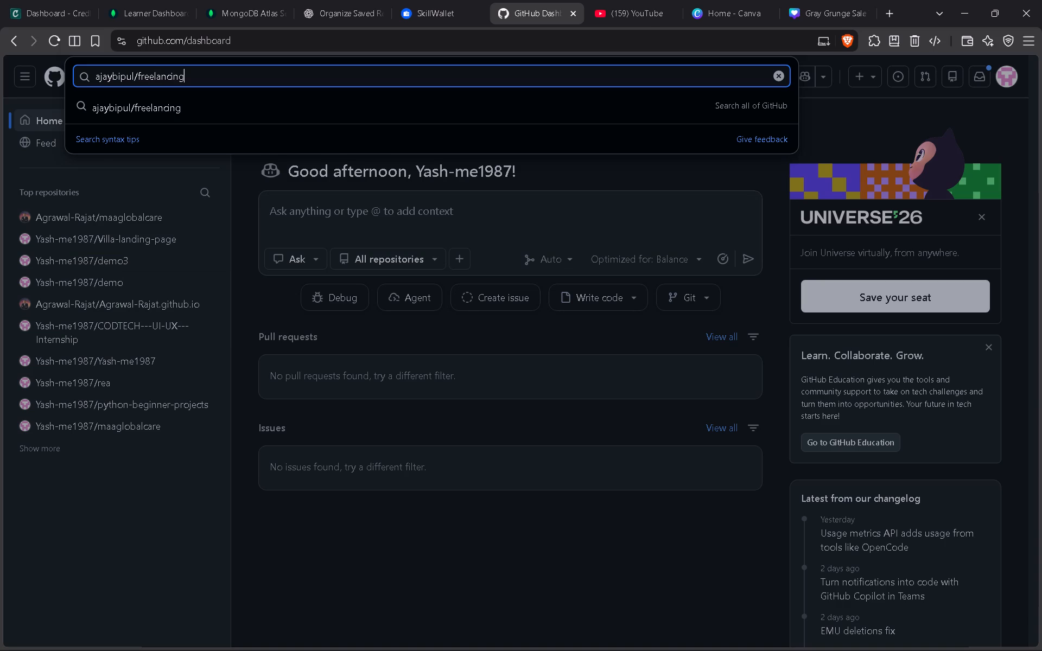
{"action": "key", "text": "Return"}
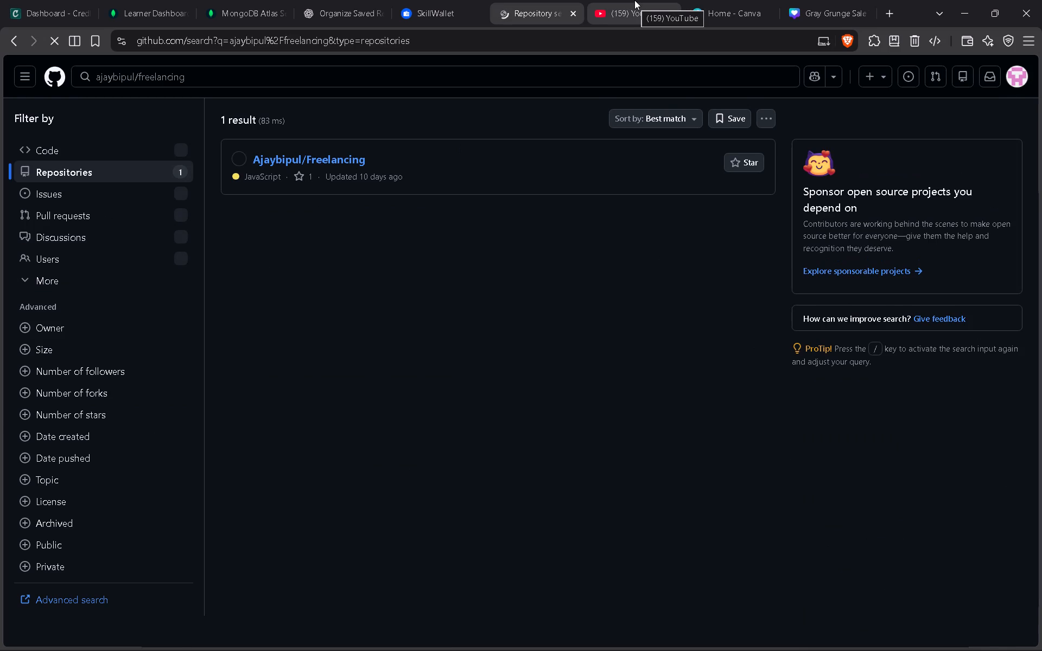
Switch to YouTube and play Mix – Music of Asia.
{"action": "left_click", "coordinate": [634, 0]}
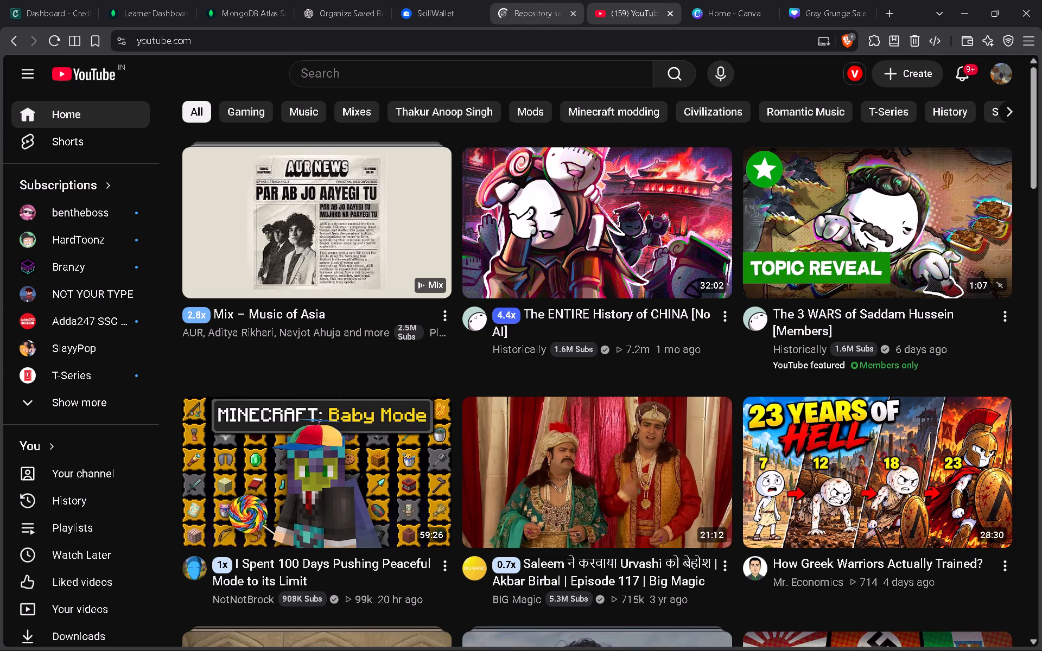
{"action": "left_click", "coordinate": [316, 209]}
{"action": "left_click", "coordinate": [500, 0]}
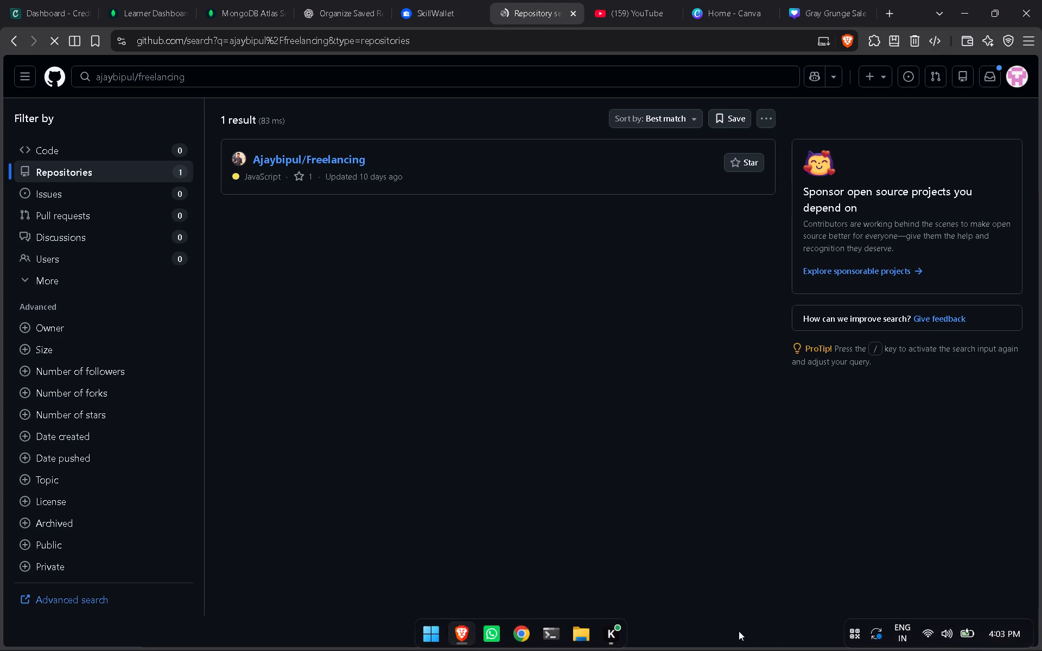
{"action": "left_click", "coordinate": [344, 155]}
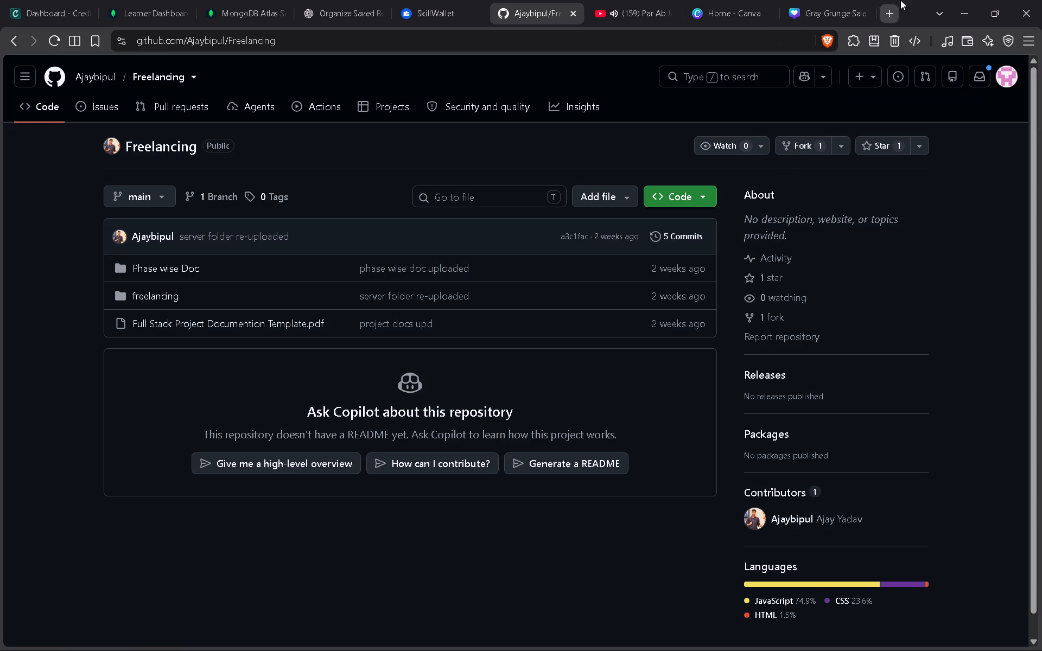
Switch to the Gray Grunge Sale Trendy T-Shirts design in Canva and recolour the front T-shirt with the IEEE logo black.
{"action": "left_click", "coordinate": [831, 2]}
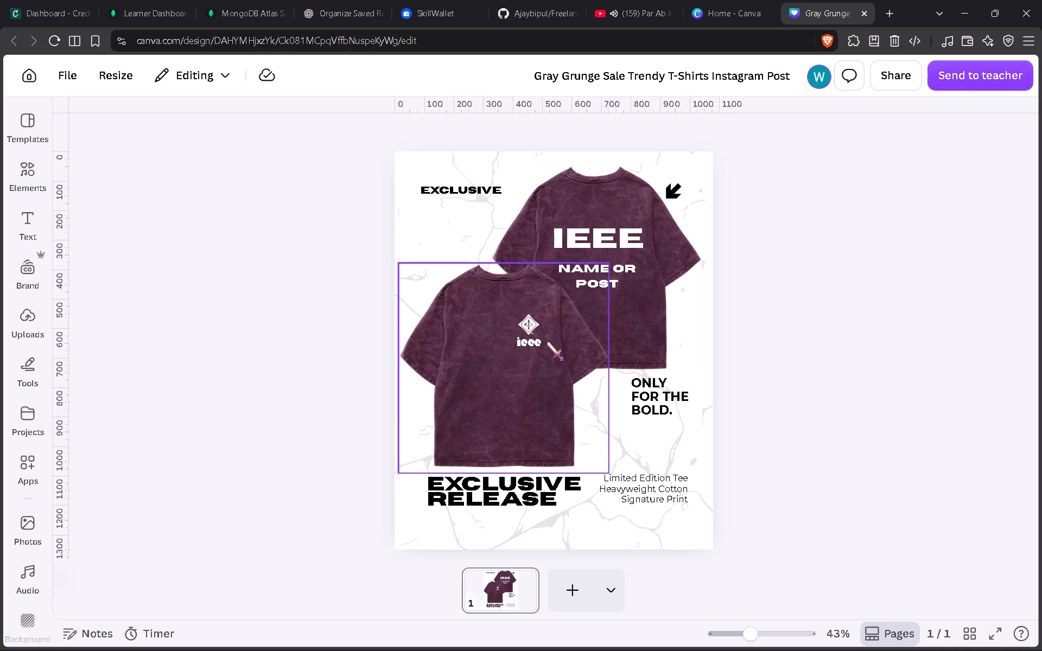
{"action": "left_click", "coordinate": [480, 337]}
{"action": "left_click", "coordinate": [532, 132]}
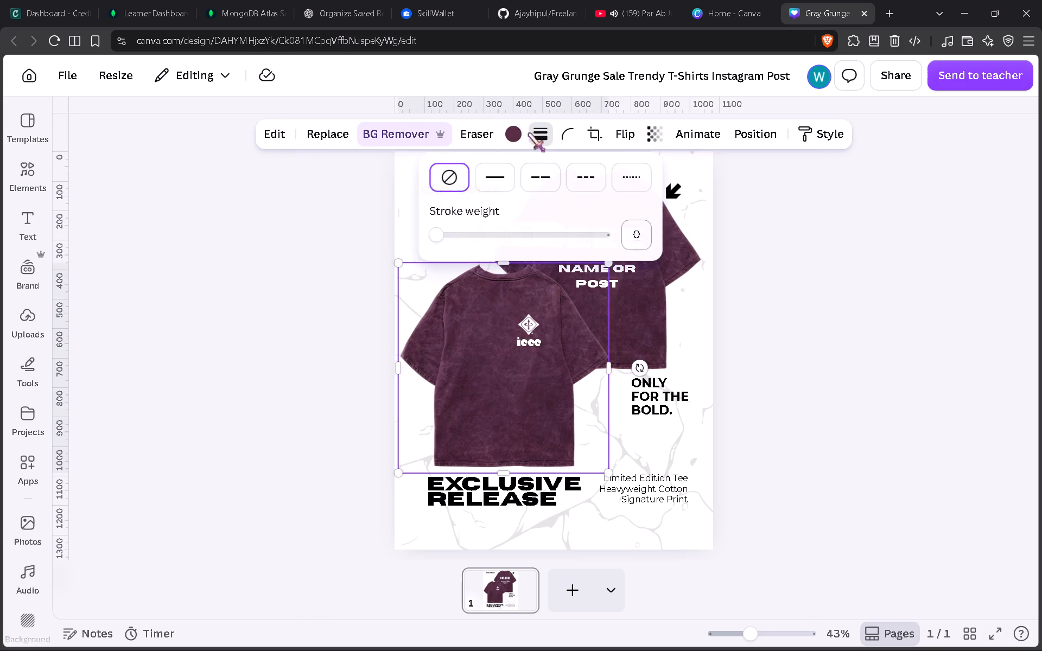
{"action": "left_click", "coordinate": [522, 135]}
{"action": "left_click", "coordinate": [249, 273]}
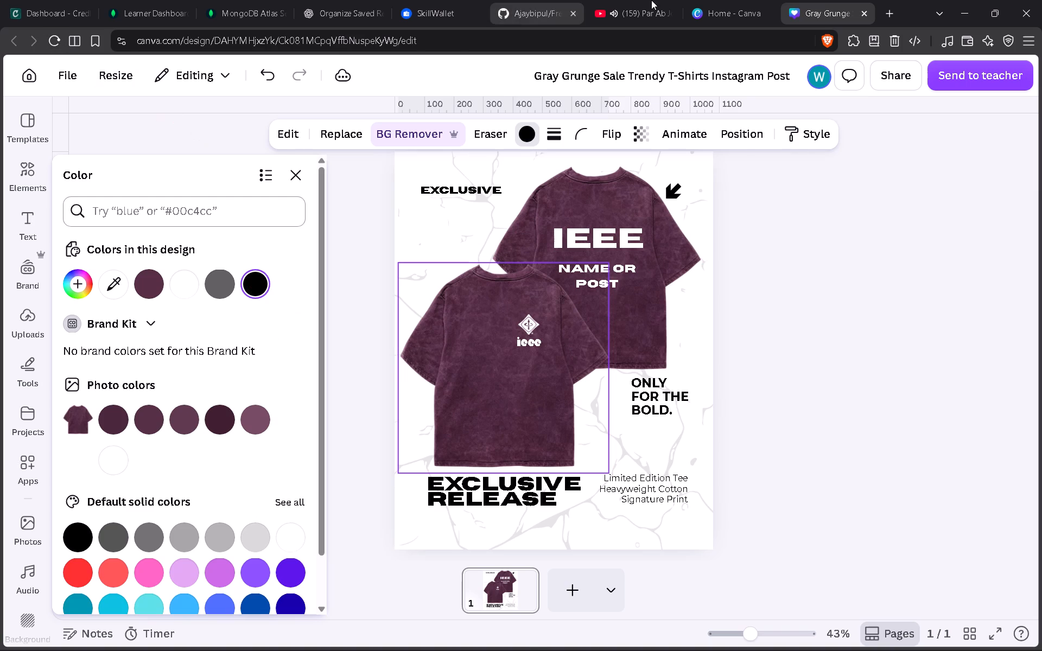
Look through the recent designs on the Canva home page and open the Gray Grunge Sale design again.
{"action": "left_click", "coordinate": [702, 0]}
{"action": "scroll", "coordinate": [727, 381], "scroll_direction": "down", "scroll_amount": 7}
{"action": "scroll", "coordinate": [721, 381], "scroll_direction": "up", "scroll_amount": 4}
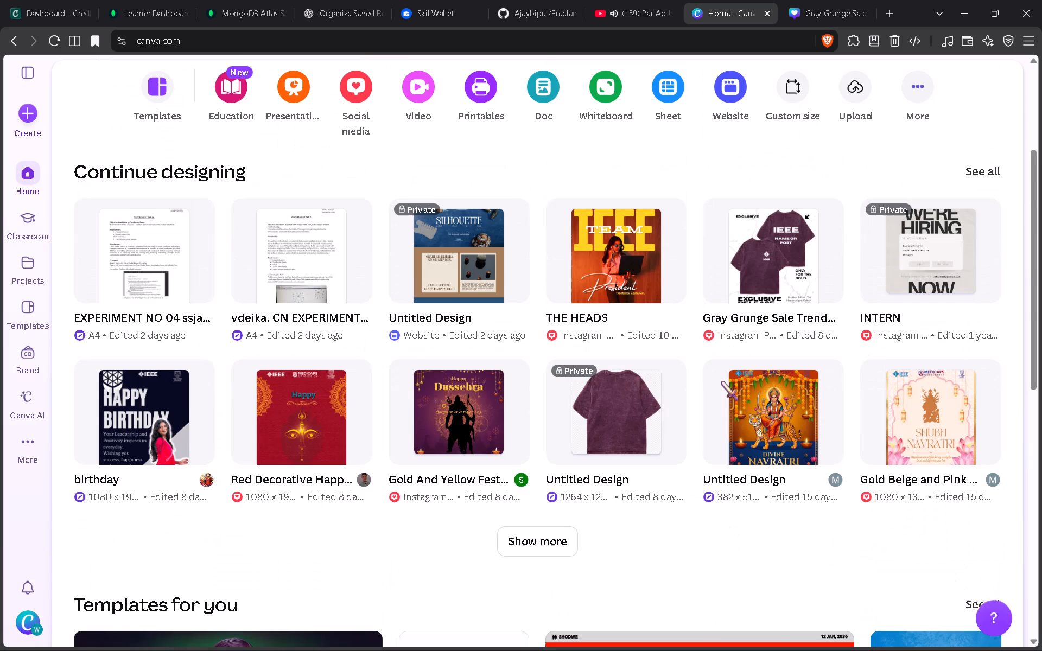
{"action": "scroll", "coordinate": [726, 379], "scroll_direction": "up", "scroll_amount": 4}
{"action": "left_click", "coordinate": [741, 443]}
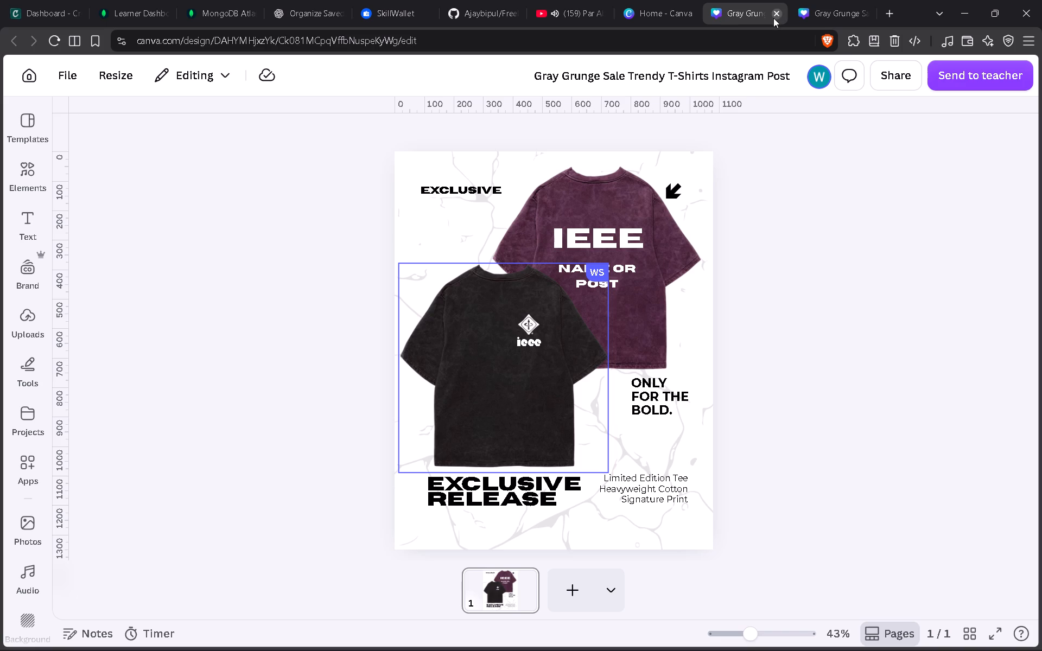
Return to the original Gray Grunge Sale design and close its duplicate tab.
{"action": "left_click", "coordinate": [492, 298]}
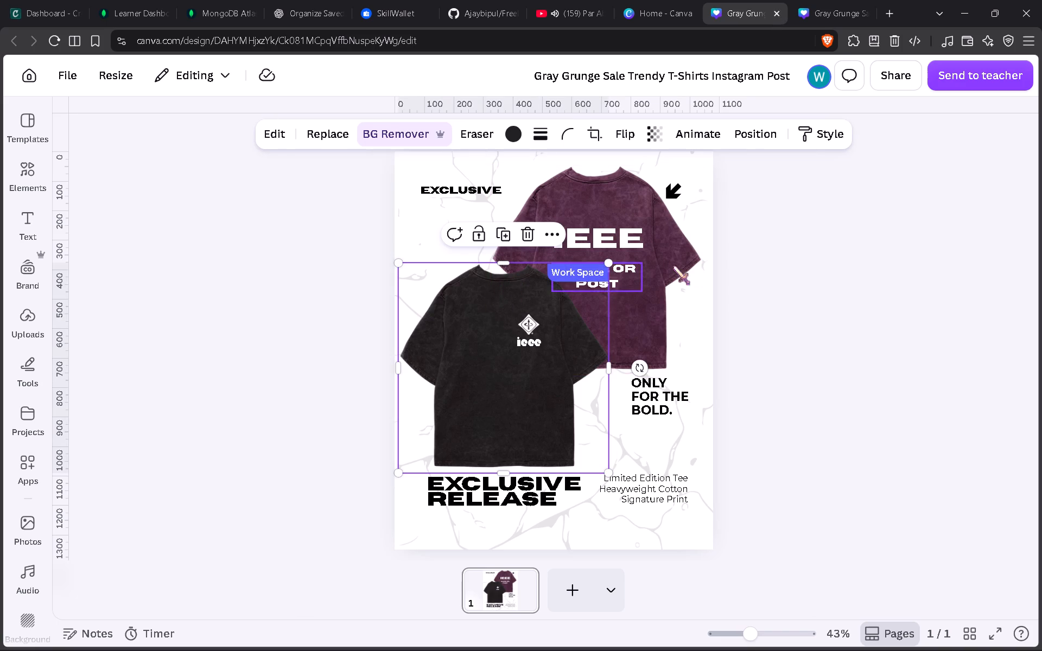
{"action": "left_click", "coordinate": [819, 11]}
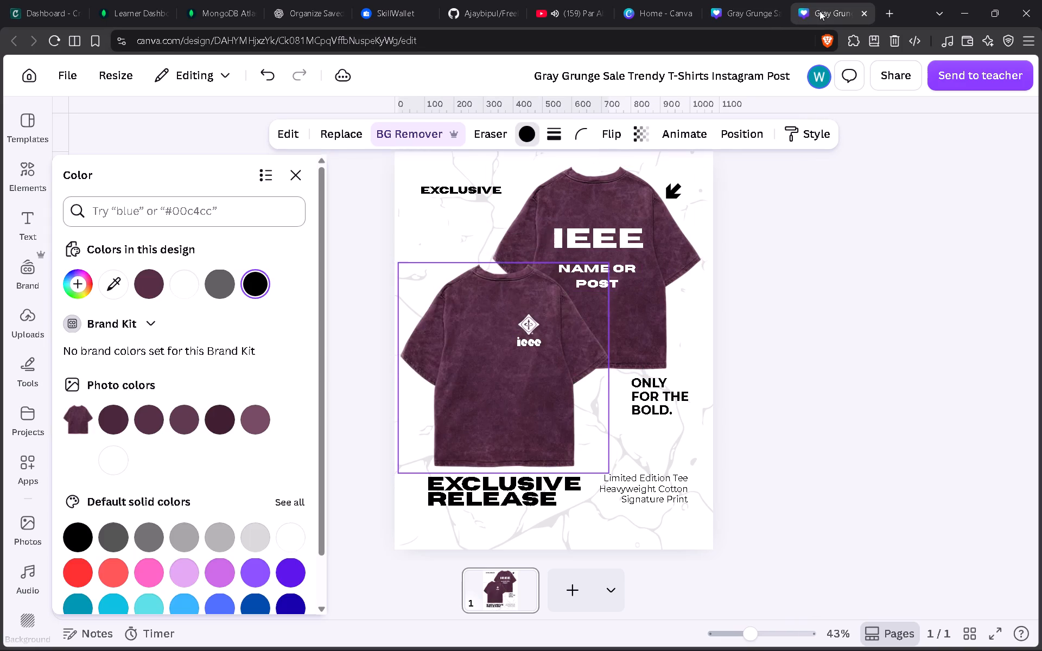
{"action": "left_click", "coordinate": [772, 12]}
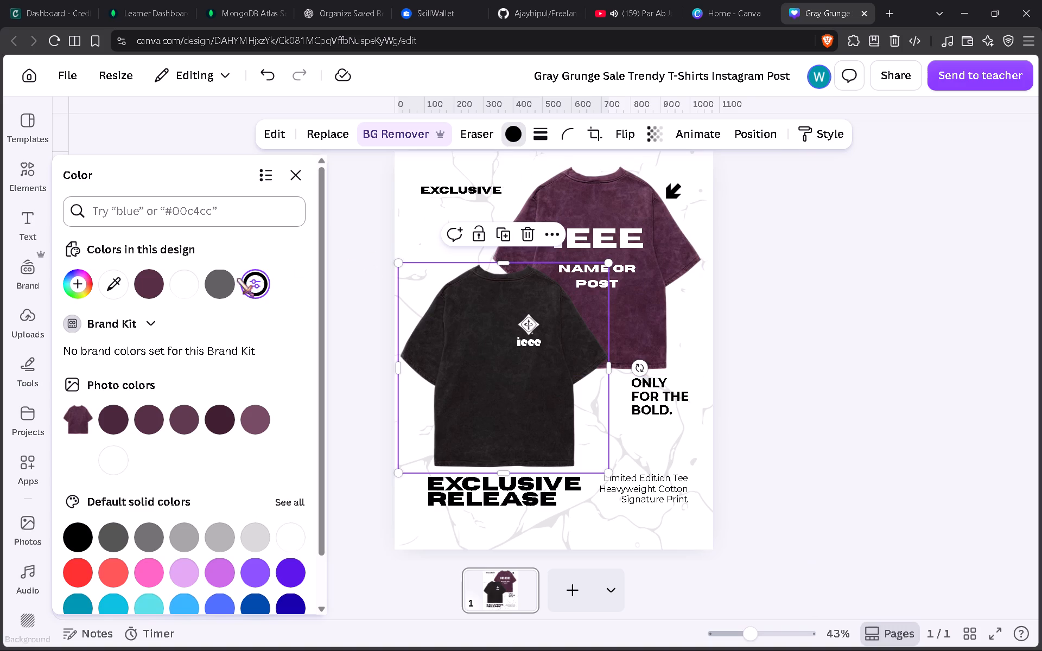
Recolour both the front and back T-shirts with the dark grey from the design's own colours.
{"action": "left_click", "coordinate": [220, 286]}
{"action": "left_click", "coordinate": [639, 210]}
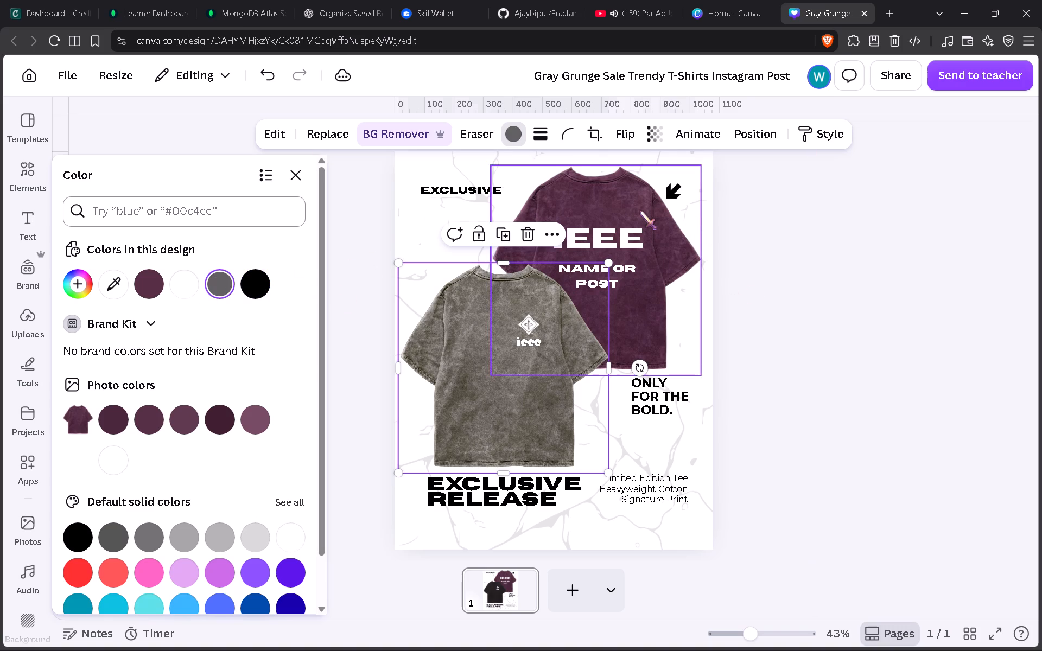
{"action": "left_click", "coordinate": [201, 274]}
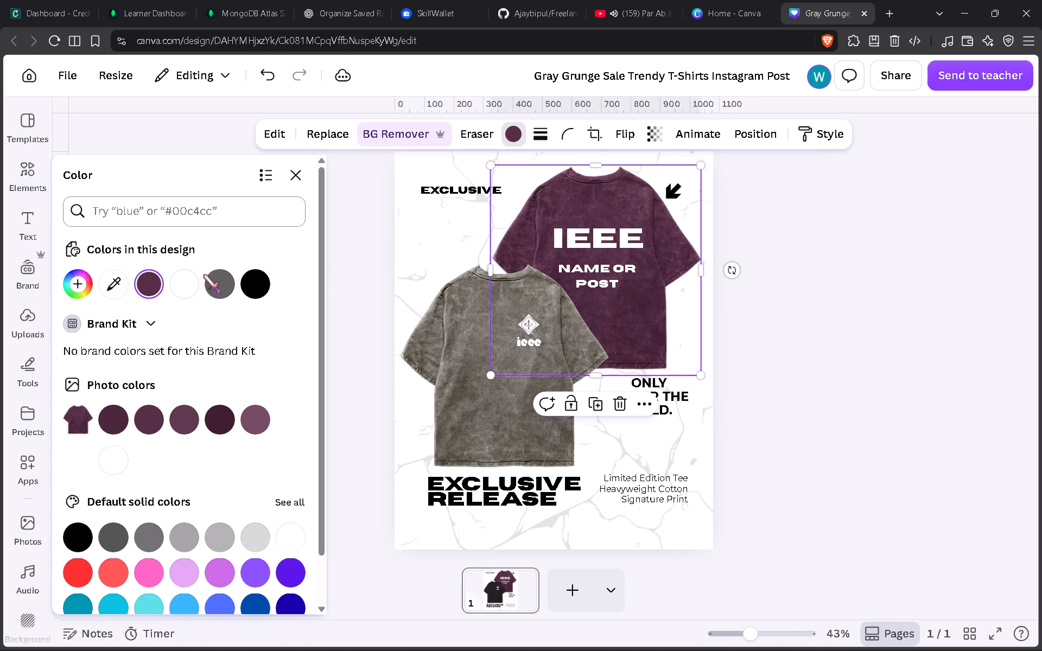
{"action": "left_click", "coordinate": [208, 274]}
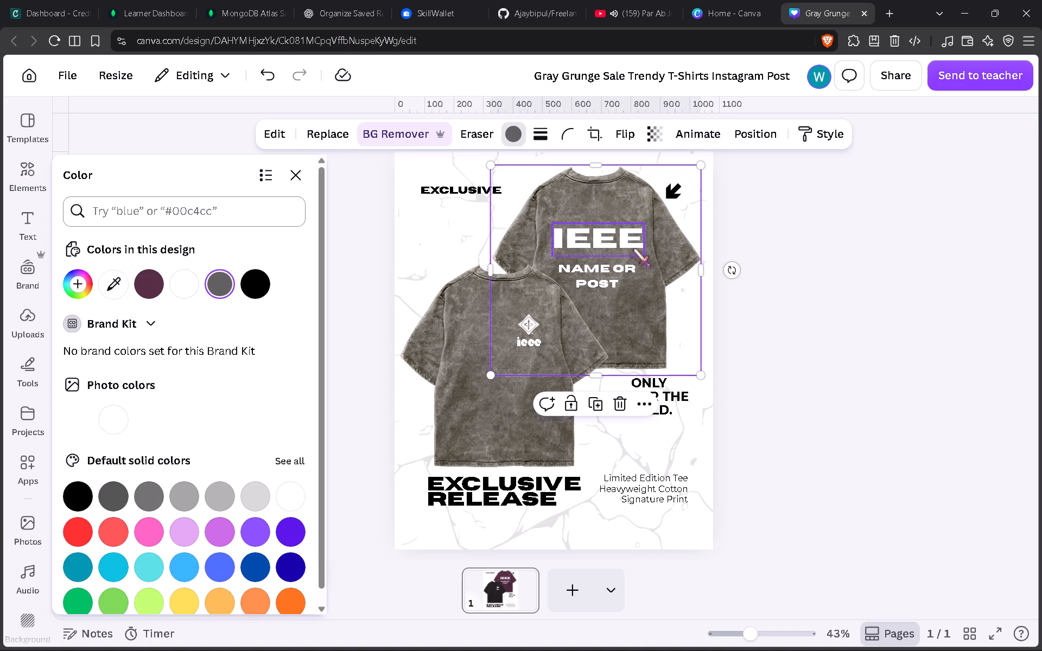
{"action": "left_click", "coordinate": [757, 278]}
{"action": "left_click", "coordinate": [756, 286]}
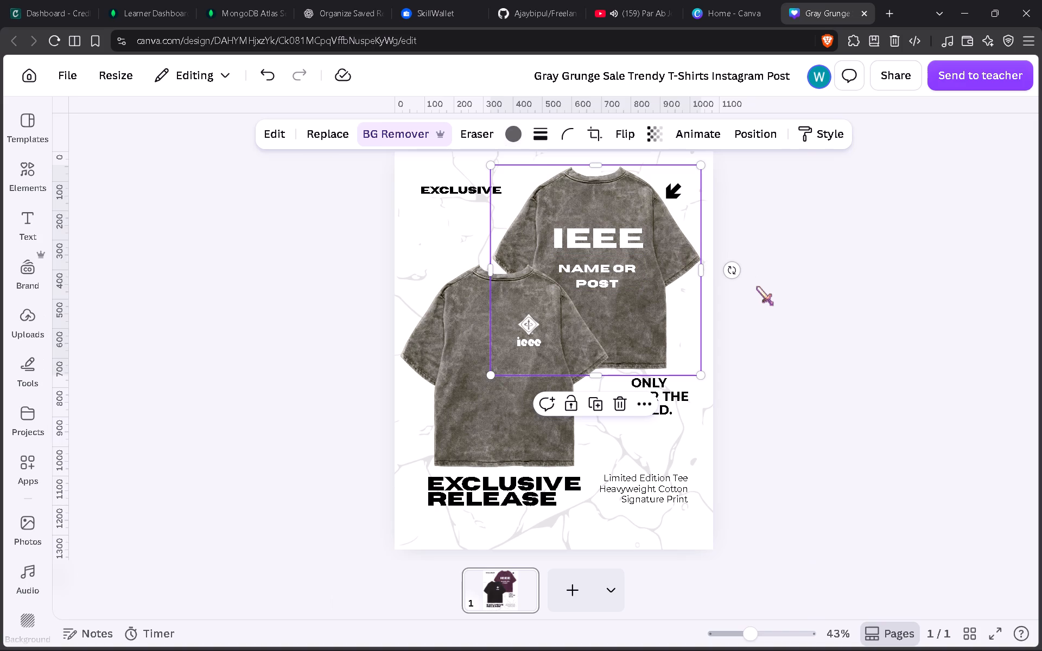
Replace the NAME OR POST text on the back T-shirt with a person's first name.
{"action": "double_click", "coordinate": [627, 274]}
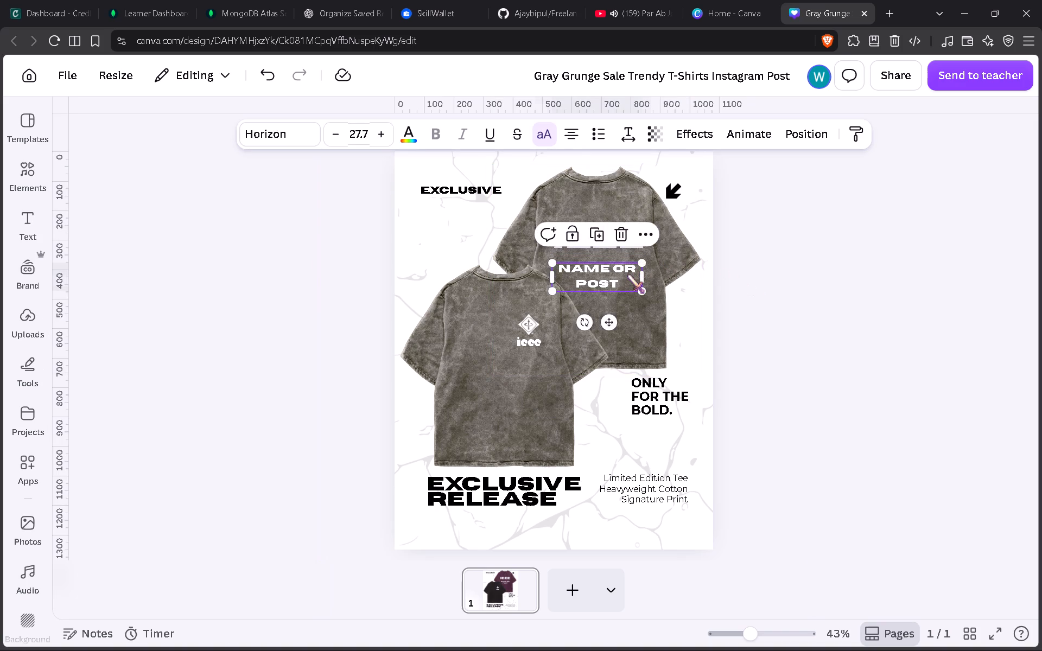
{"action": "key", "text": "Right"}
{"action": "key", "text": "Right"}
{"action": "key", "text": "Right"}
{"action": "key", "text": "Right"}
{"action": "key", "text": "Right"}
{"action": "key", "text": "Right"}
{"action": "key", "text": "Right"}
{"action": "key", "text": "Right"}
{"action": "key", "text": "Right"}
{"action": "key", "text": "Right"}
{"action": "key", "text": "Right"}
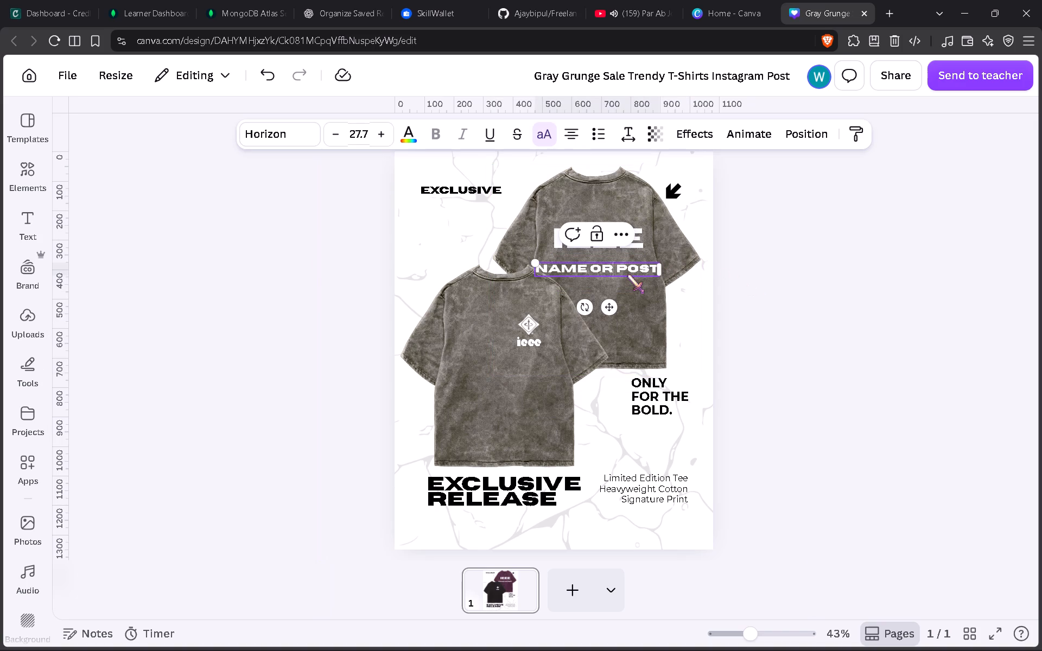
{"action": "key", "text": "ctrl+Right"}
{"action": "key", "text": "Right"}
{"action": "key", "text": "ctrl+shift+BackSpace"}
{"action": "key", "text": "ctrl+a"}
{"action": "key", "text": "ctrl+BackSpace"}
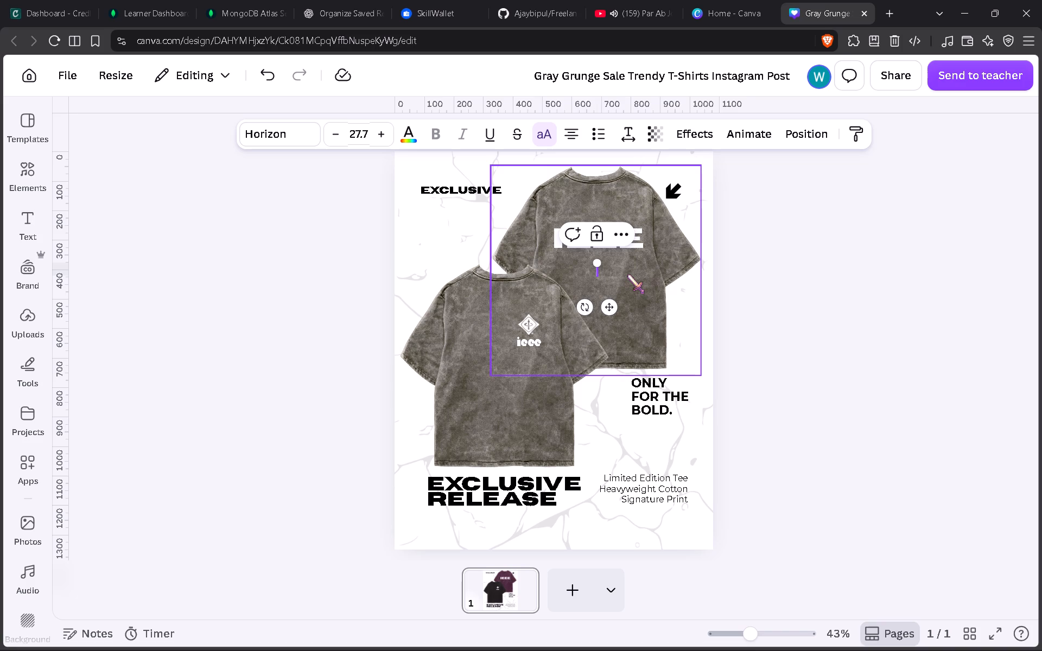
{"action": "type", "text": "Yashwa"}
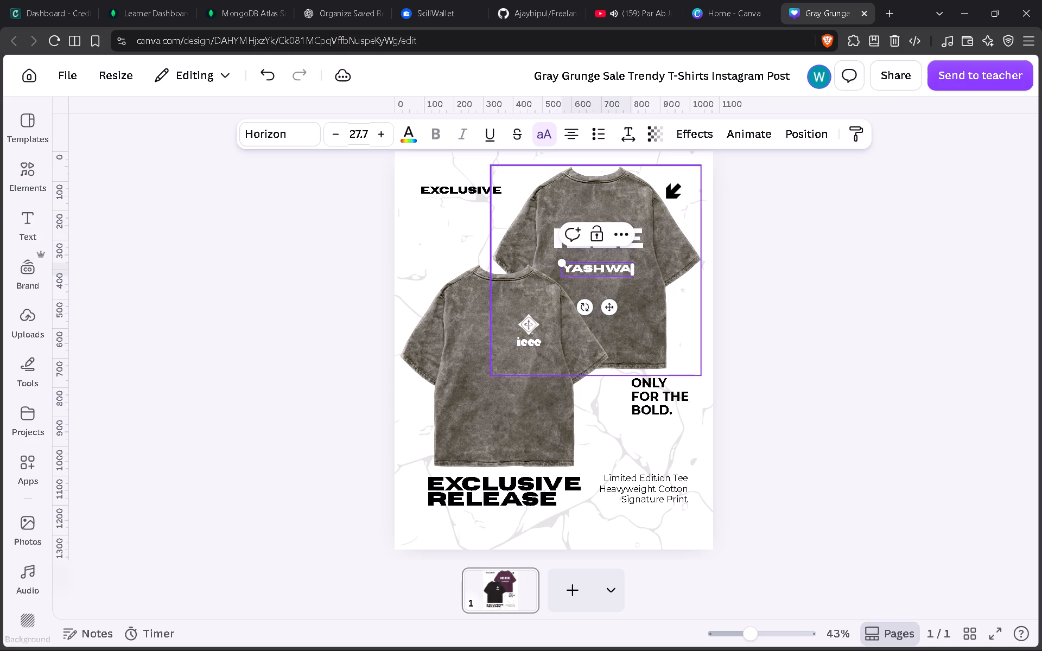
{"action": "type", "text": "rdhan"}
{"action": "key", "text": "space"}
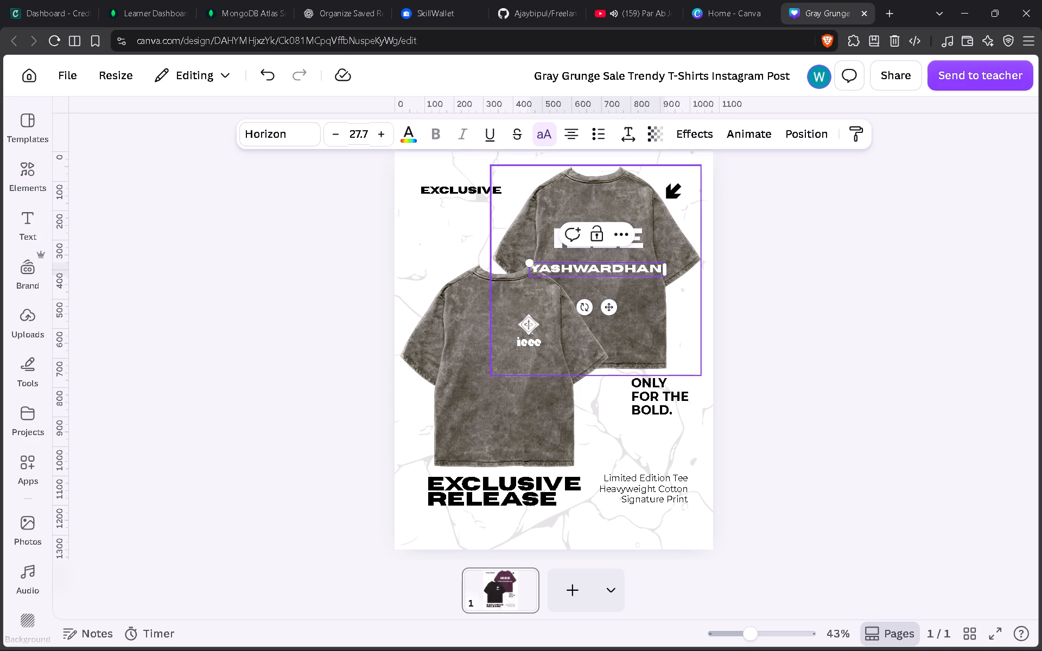
Replace the name text on the back T-shirt with RANA.
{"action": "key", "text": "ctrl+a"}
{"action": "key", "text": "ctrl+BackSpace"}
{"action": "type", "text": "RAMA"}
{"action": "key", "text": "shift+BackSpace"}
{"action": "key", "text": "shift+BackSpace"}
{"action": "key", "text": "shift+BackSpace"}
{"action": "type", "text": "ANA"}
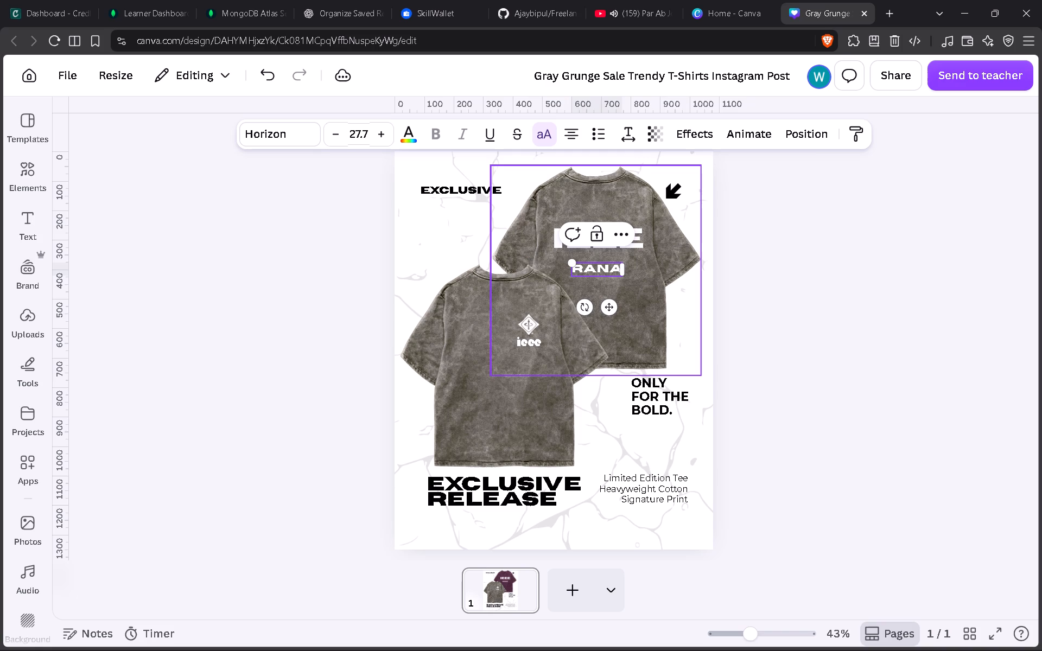
{"action": "left_click", "coordinate": [806, 275]}
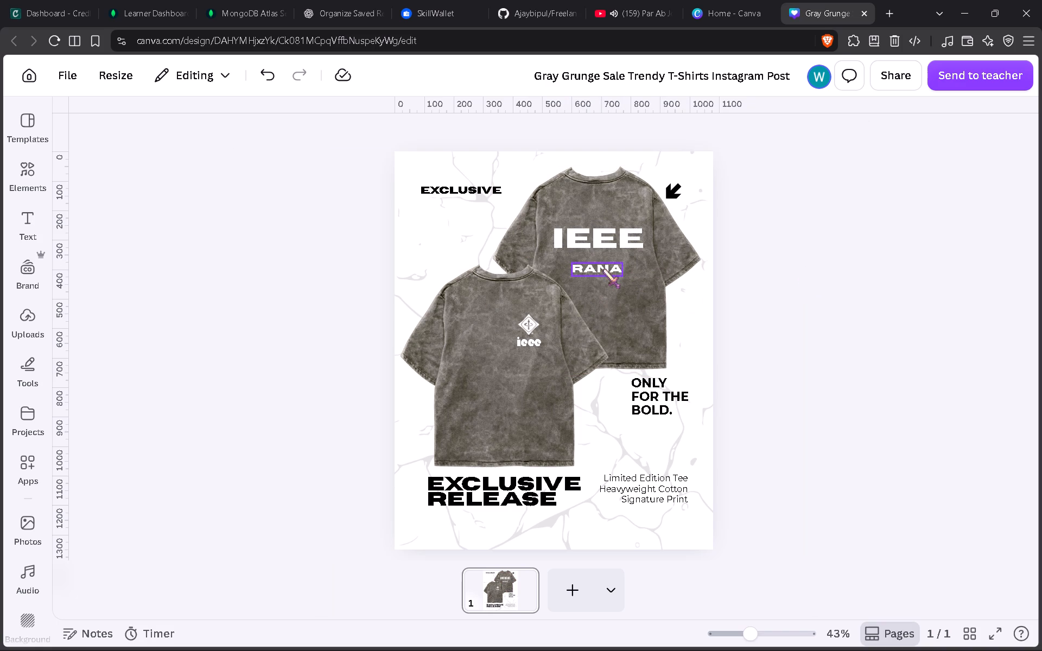
Move the RANA text and the IEEE heading slightly lower on the back T-shirt.
{"action": "left_click_drag", "start_coordinate": [602, 269], "coordinate": [604, 289]}
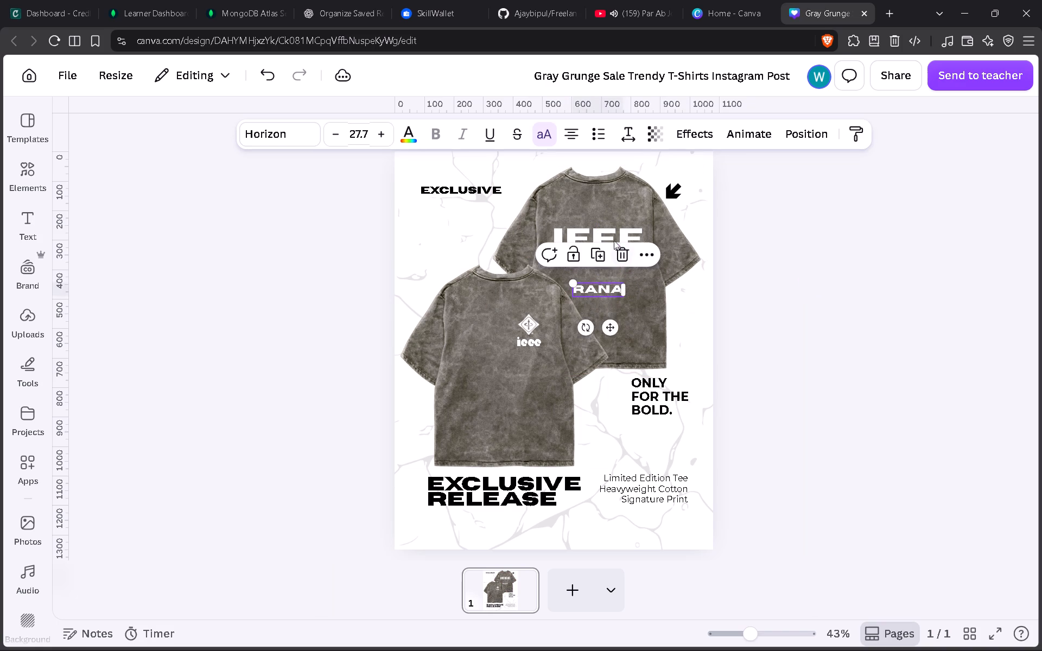
{"action": "left_click", "coordinate": [615, 239]}
{"action": "left_click", "coordinate": [615, 239]}
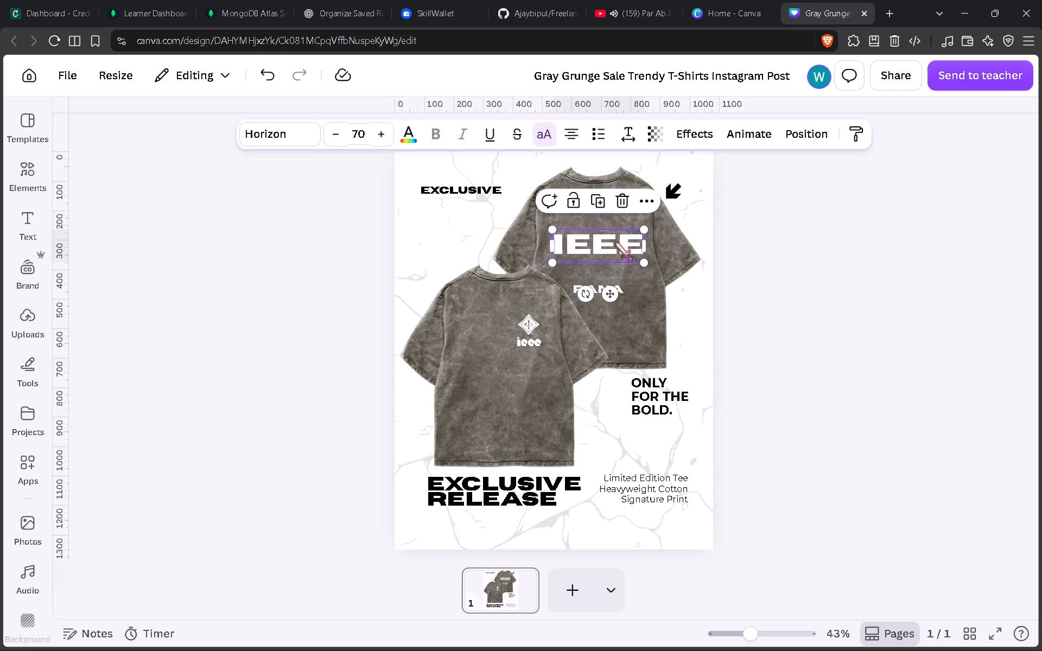
Duplicate the IEEE heading and place the copy between the original heading and the RANA text.
{"action": "left_click", "coordinate": [600, 199]}
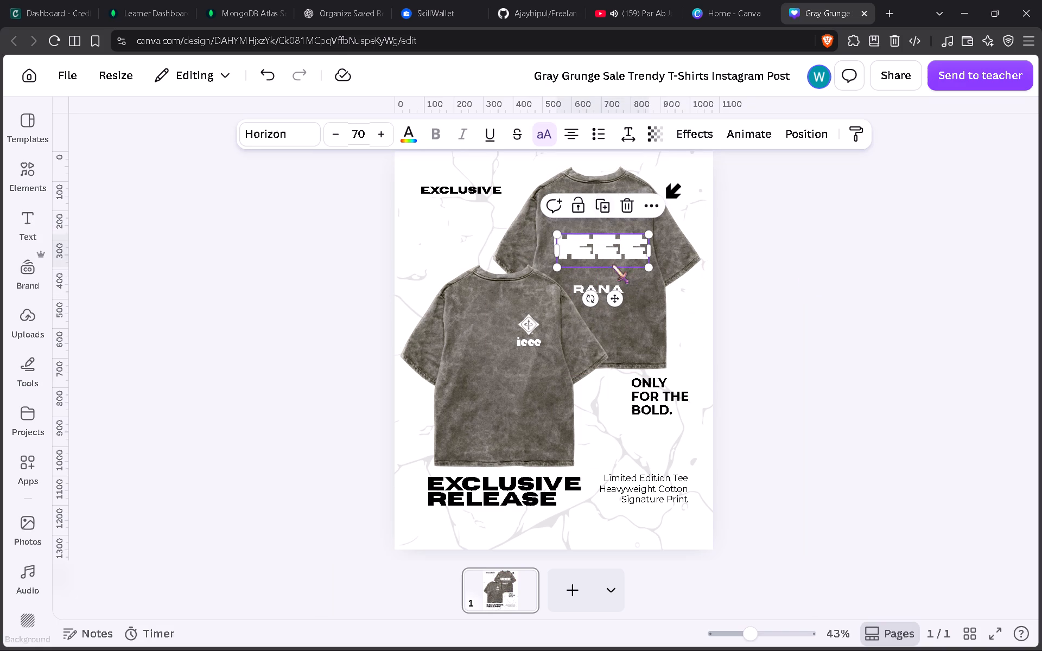
{"action": "left_click_drag", "start_coordinate": [613, 265], "coordinate": [613, 285]}
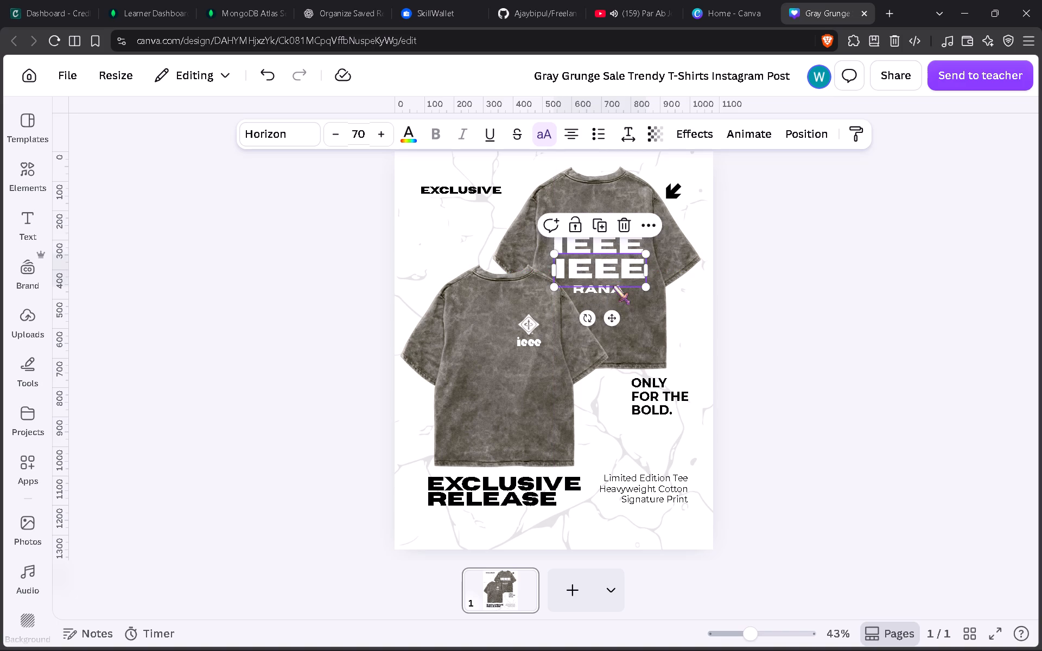
Set the font of the duplicated IEEE text to Space Mono.
{"action": "left_click", "coordinate": [616, 279]}
{"action": "left_click", "coordinate": [271, 131]}
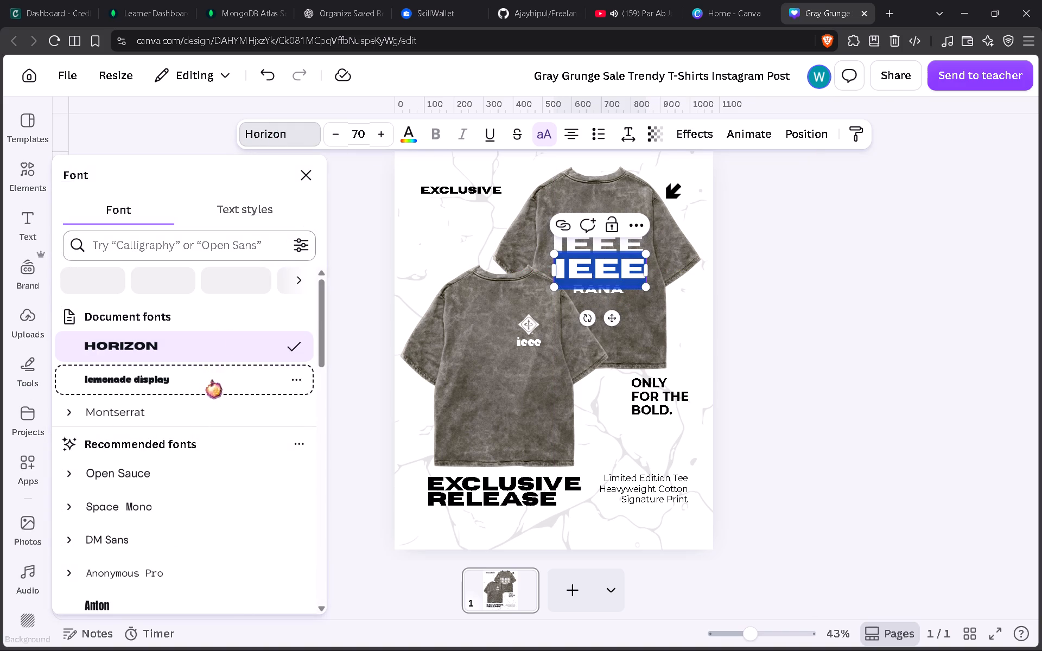
{"action": "left_click", "coordinate": [206, 470]}
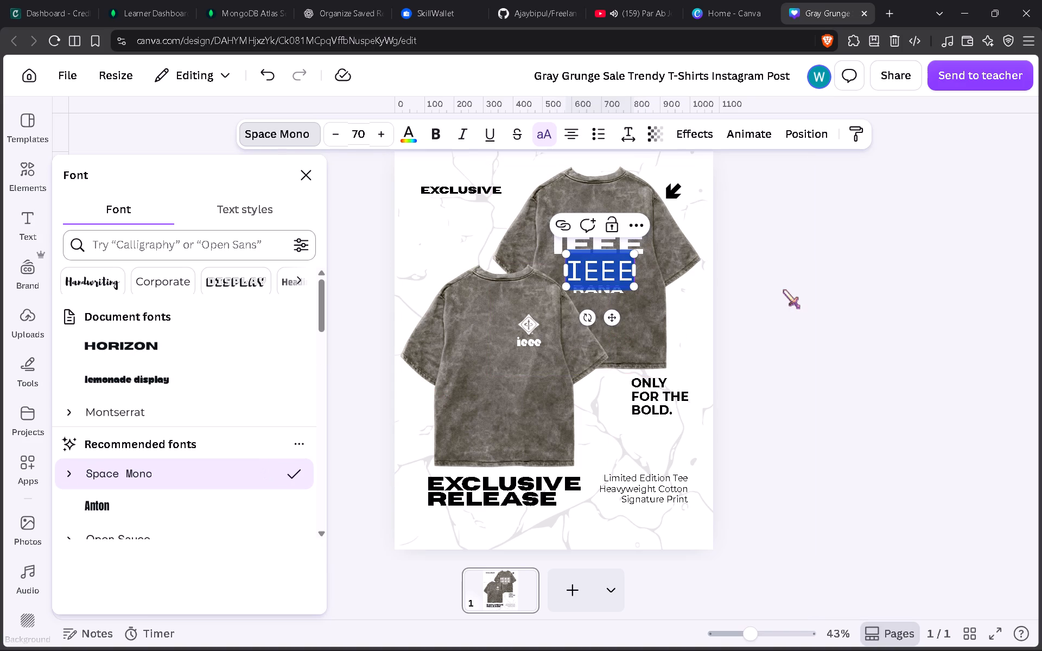
{"action": "left_click", "coordinate": [767, 358]}
{"action": "left_click", "coordinate": [771, 339]}
Set the font size of the duplicated IEEE text on the back T-shirt to 24.
{"action": "left_click", "coordinate": [589, 272]}
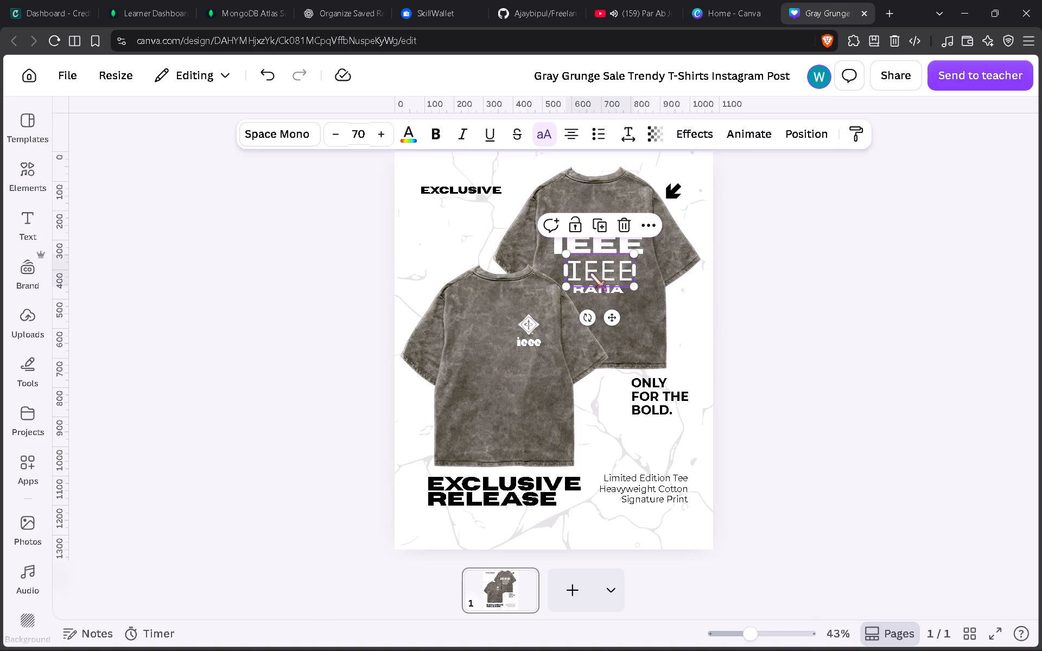
{"action": "left_click", "coordinate": [366, 135]}
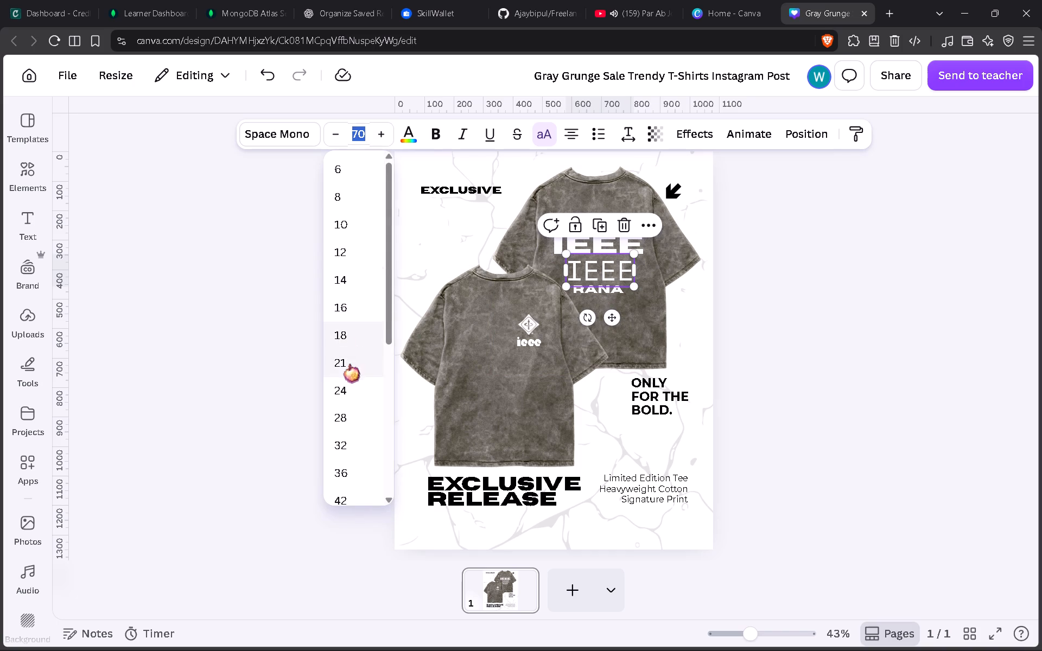
{"action": "left_click", "coordinate": [350, 385]}
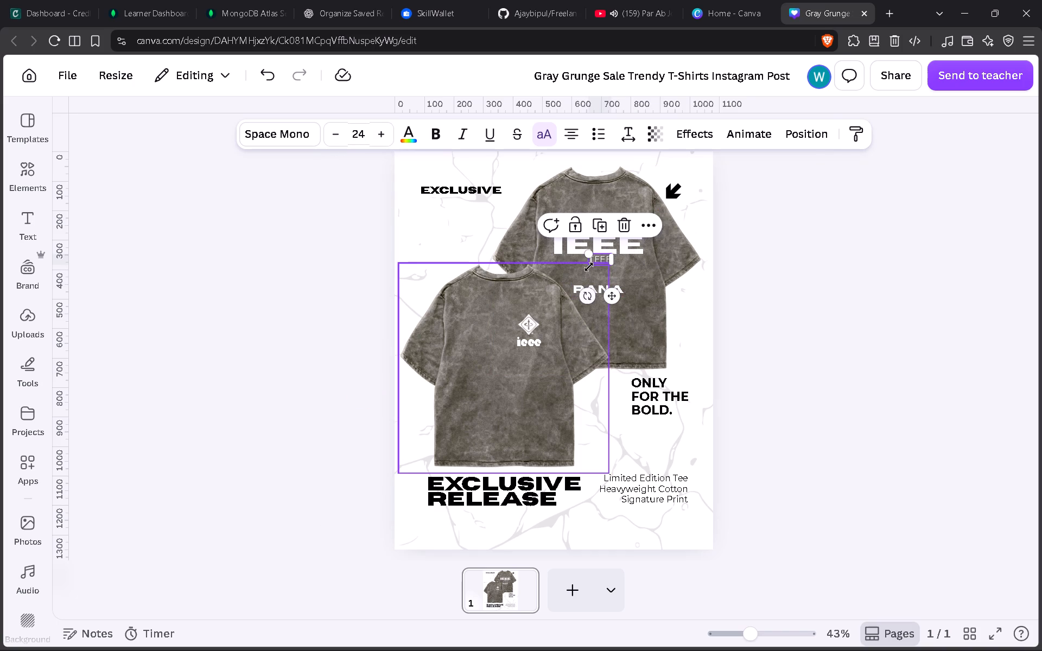
Replace the small duplicated IEEE text on the back T-shirt with Student Chapter.
{"action": "key", "text": "ctrl+a"}
{"action": "key", "text": "ctrl+BackSpace"}
{"action": "left_click", "coordinate": [952, 351]}
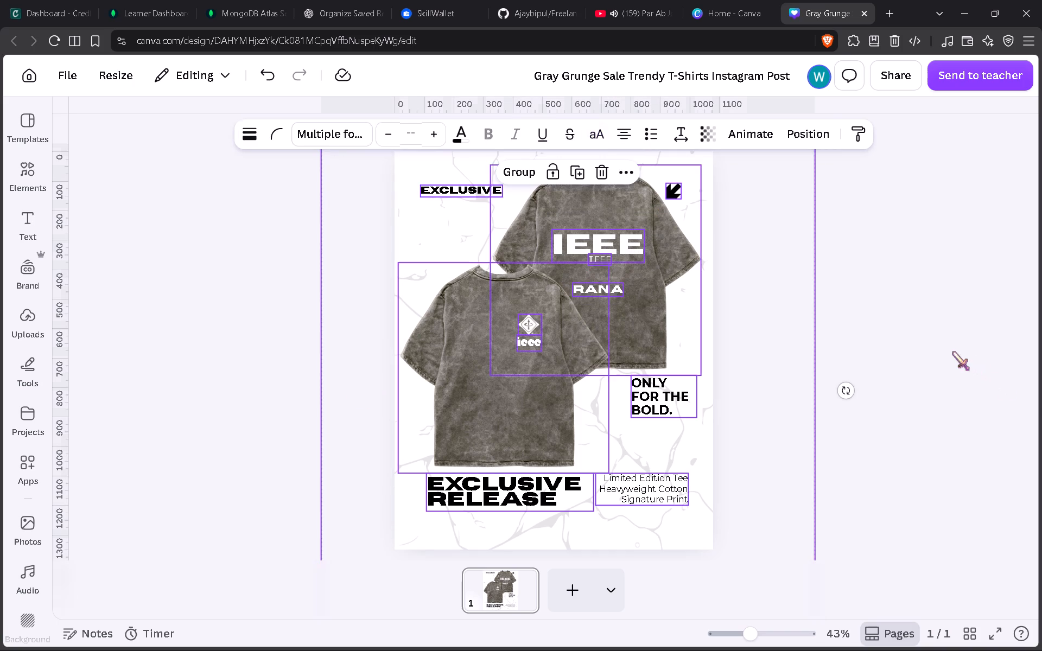
{"action": "left_click", "coordinate": [595, 258]}
{"action": "left_click", "coordinate": [595, 258]}
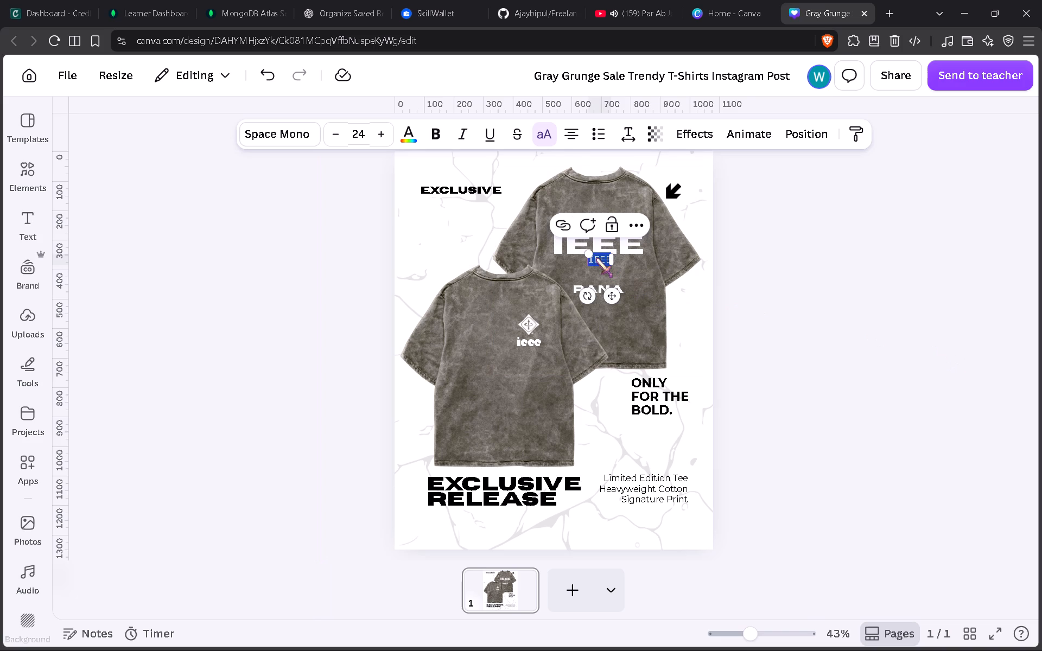
{"action": "key", "text": "shift+s"}
{"action": "type", "text": "turn"}
{"action": "key", "text": "BackSpace"}
{"action": "key", "text": "BackSpace"}
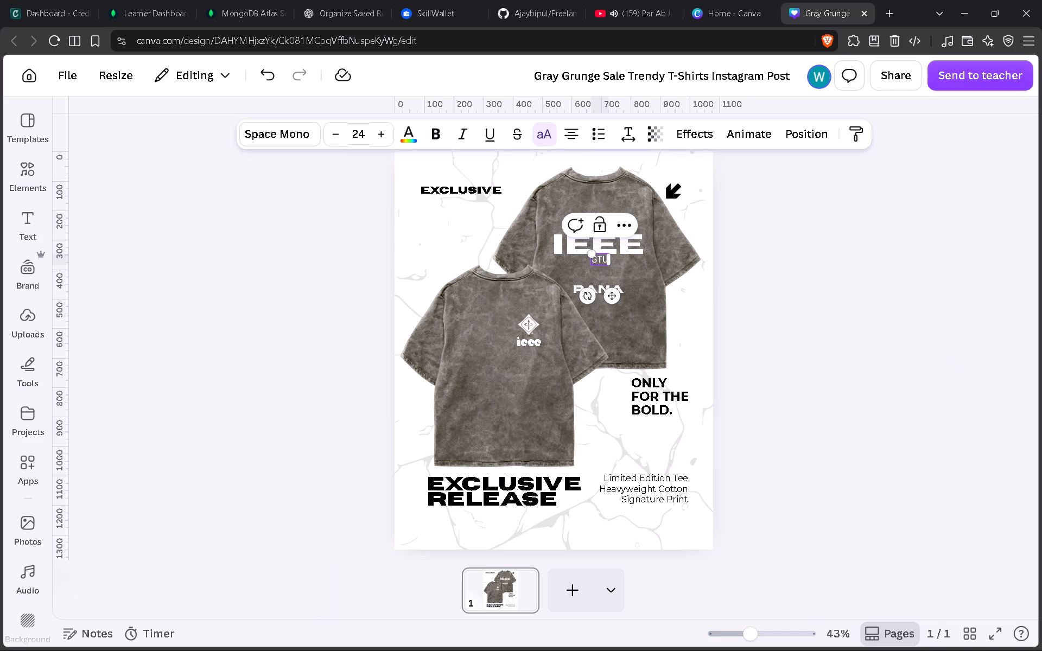
Turn off uppercase for the small text under the back T-shirt's IEEE heading and complete it as Student Chapter.
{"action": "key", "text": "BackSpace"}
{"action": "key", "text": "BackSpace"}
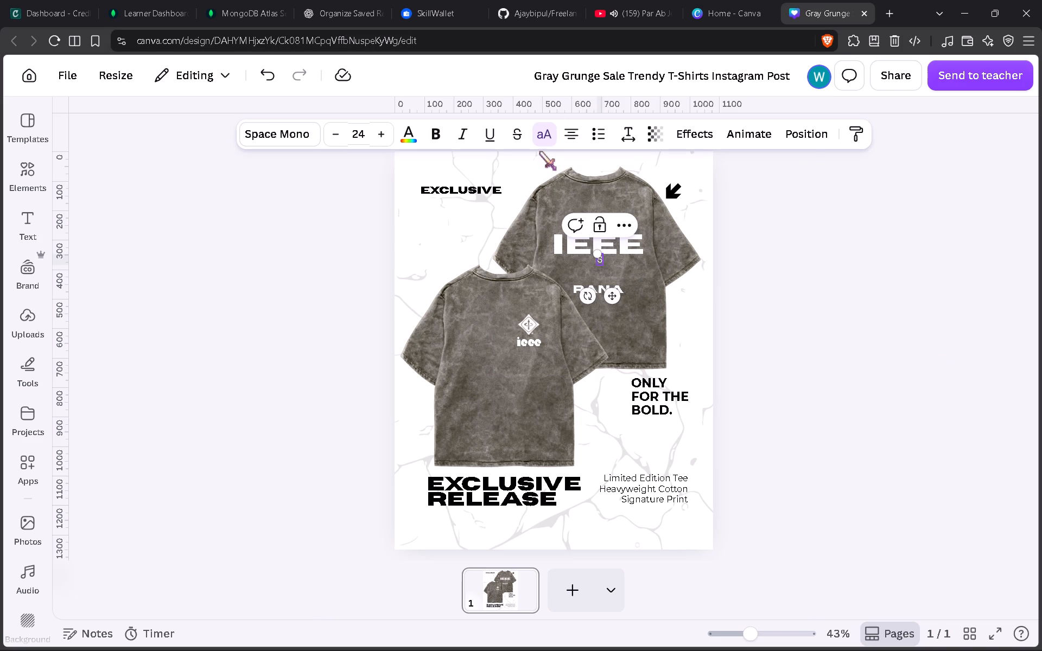
{"action": "left_click", "coordinate": [541, 139]}
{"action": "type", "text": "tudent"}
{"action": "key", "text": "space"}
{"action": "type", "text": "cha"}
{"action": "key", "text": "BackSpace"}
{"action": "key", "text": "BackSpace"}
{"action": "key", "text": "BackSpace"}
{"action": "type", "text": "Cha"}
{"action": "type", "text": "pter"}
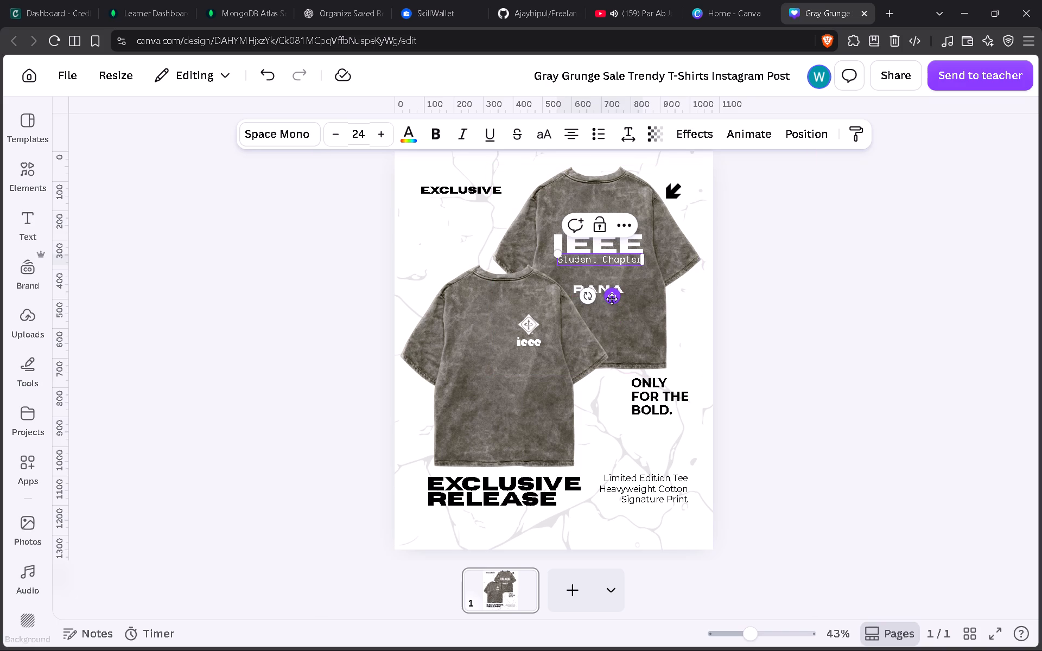
Move the Student Chapter text slightly down, between the IEEE heading and the RANA text on the back T-shirt.
{"action": "left_click_drag", "start_coordinate": [614, 299], "coordinate": [612, 304]}
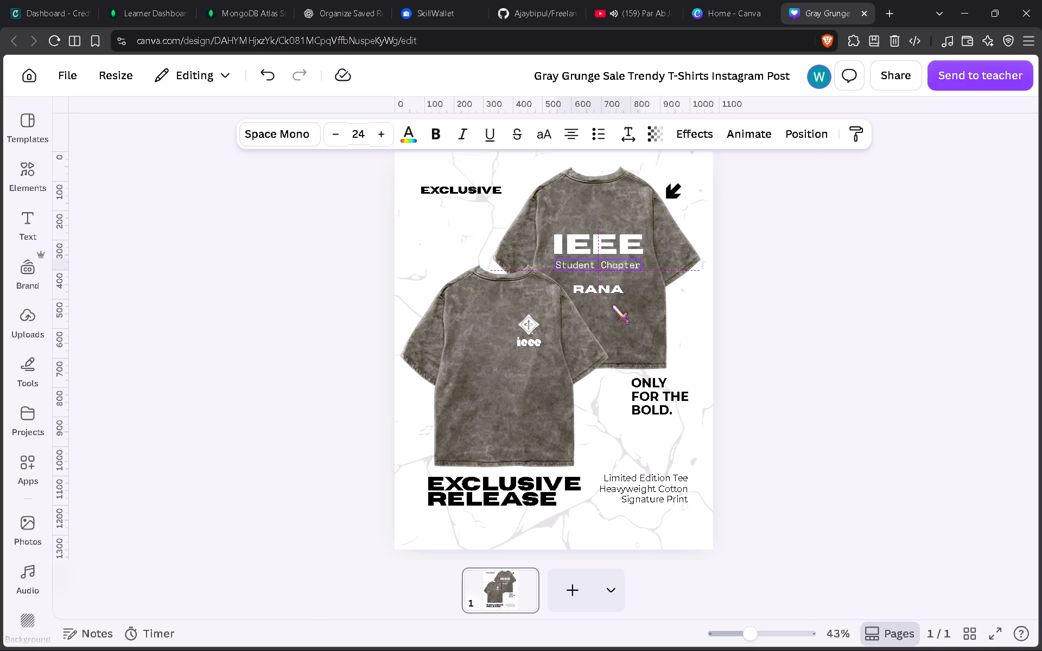
{"action": "left_click_drag", "start_coordinate": [612, 304], "coordinate": [614, 307]}
{"action": "left_click", "coordinate": [753, 273]}
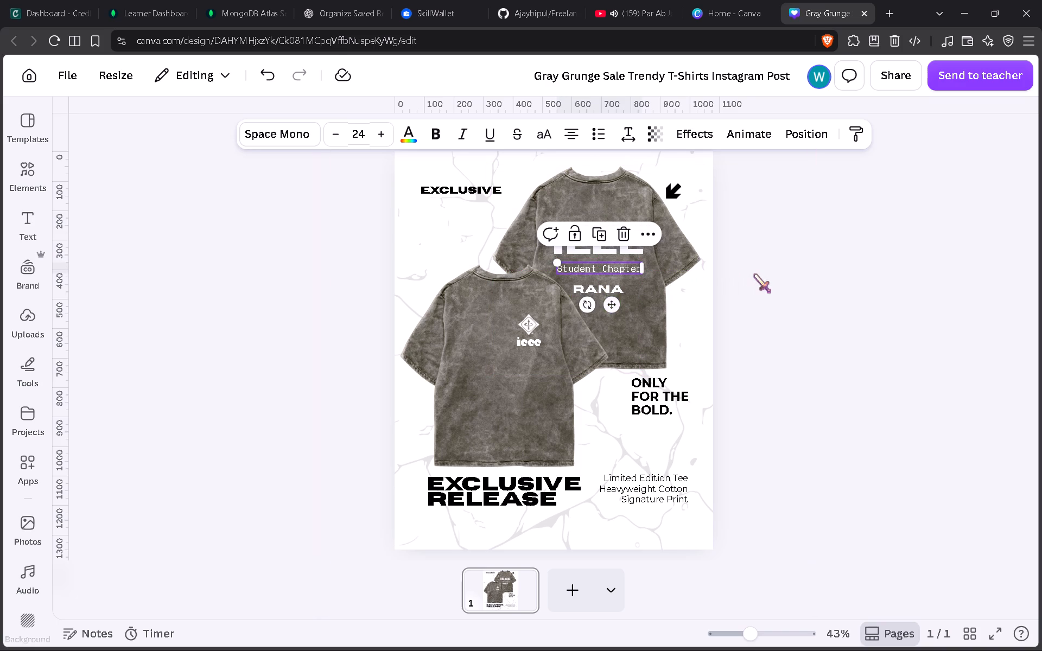
Set the font of the IEEE text below the logo on the front T-shirt to Space Mono.
{"action": "left_click", "coordinate": [581, 250]}
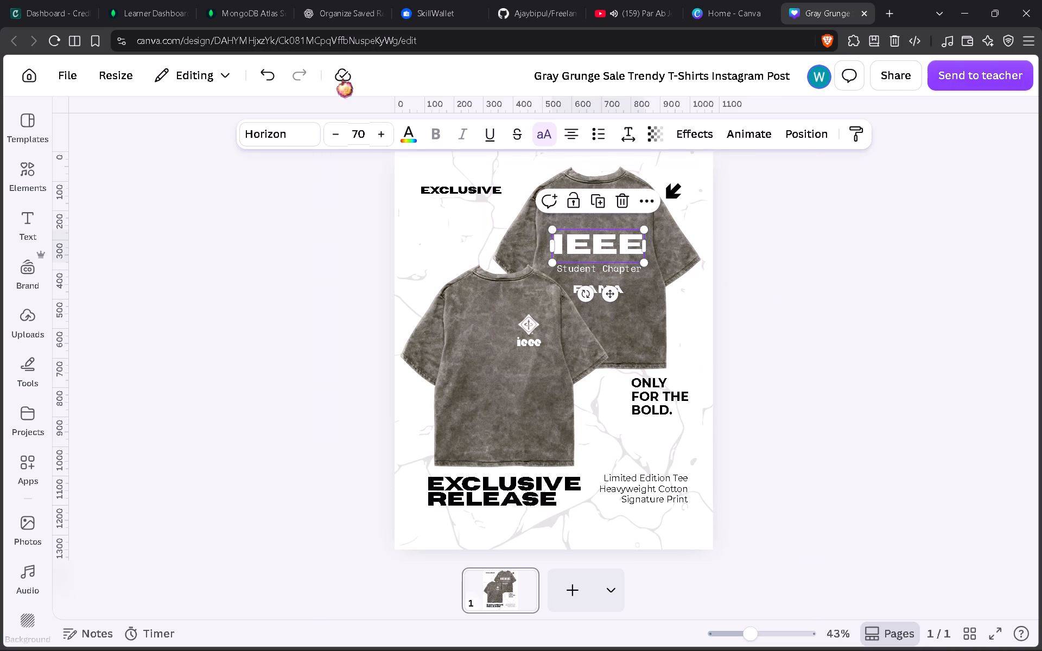
{"action": "left_click", "coordinate": [535, 340]}
{"action": "left_click", "coordinate": [626, 265]}
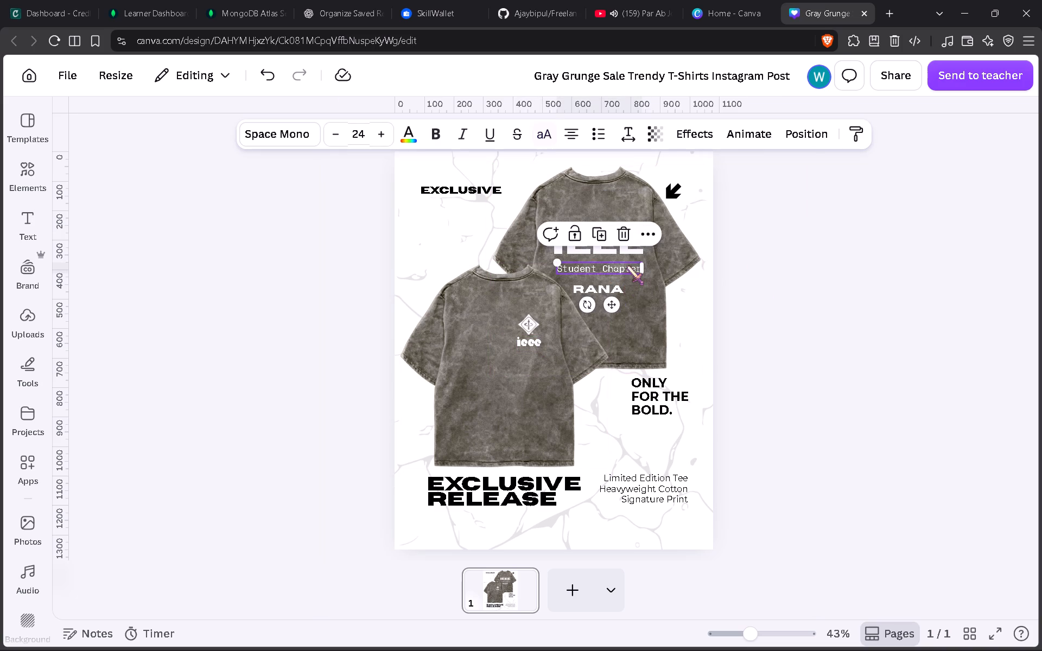
{"action": "left_click", "coordinate": [535, 343]}
{"action": "left_click", "coordinate": [293, 123]}
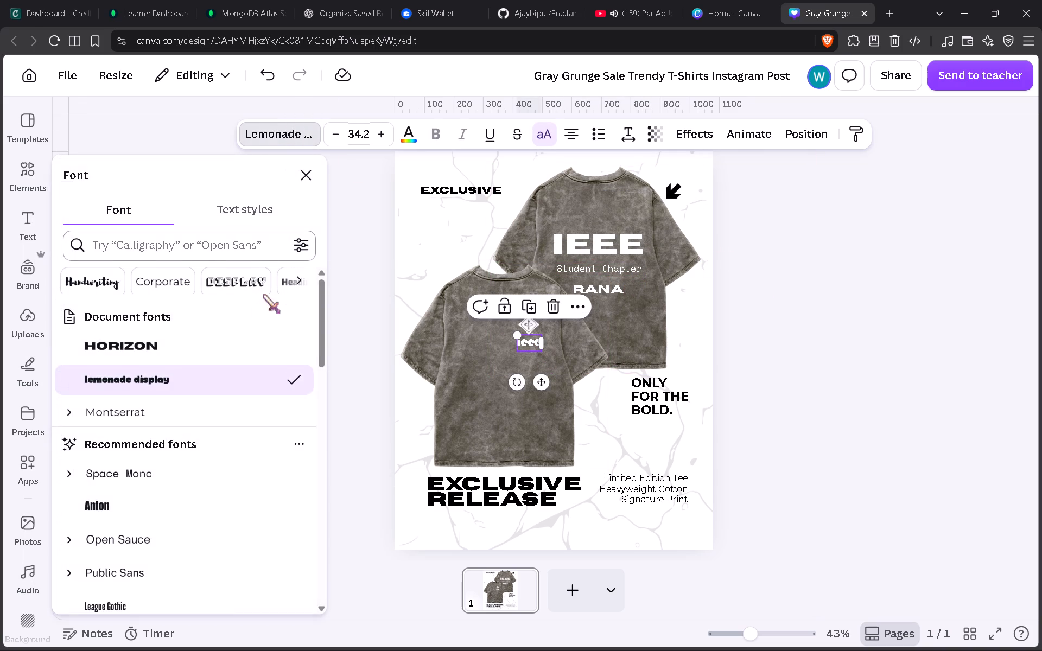
{"action": "left_click", "coordinate": [215, 451]}
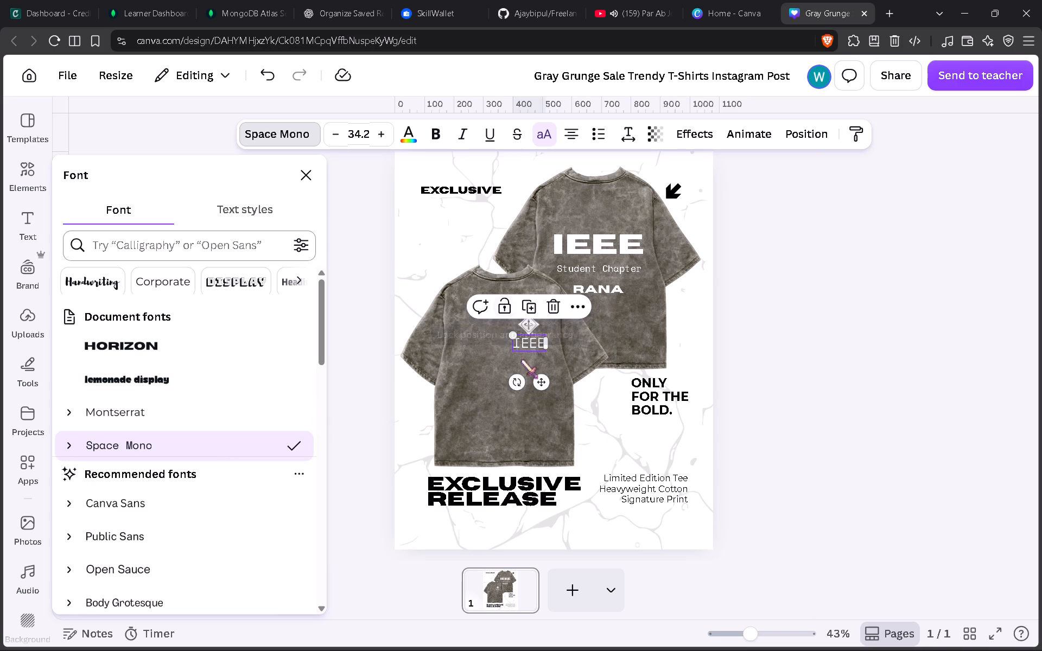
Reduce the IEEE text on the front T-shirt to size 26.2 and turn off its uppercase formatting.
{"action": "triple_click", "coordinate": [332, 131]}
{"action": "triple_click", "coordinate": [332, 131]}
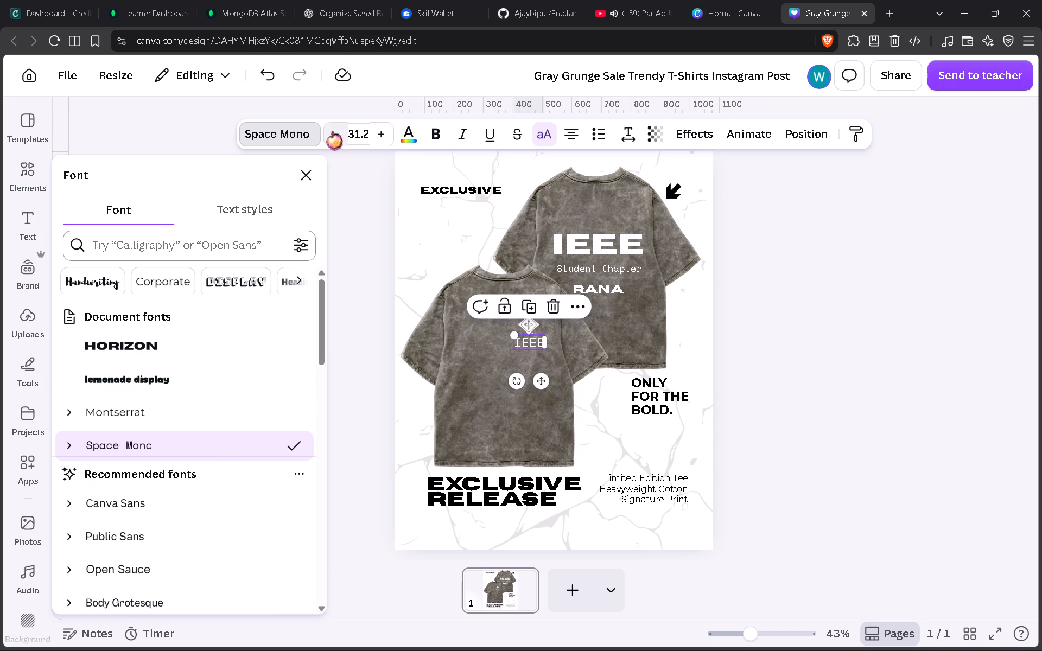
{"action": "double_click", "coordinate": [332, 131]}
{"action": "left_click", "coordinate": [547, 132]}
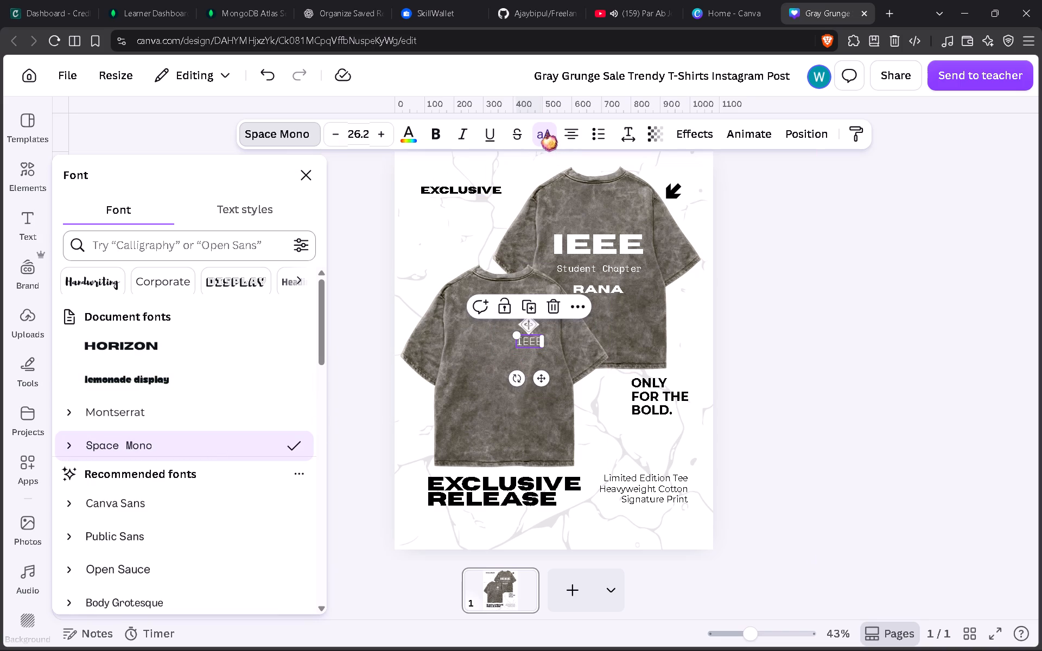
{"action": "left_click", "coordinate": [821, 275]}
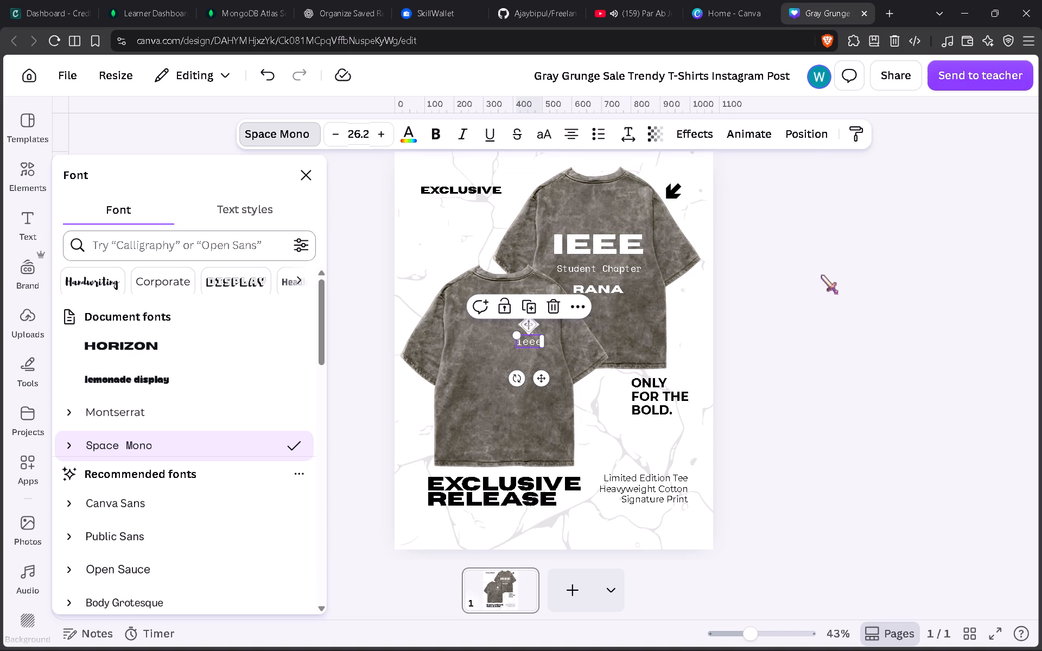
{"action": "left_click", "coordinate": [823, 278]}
Delete the ieee text below the logo on the front T-shirt.
{"action": "left_click", "coordinate": [528, 343]}
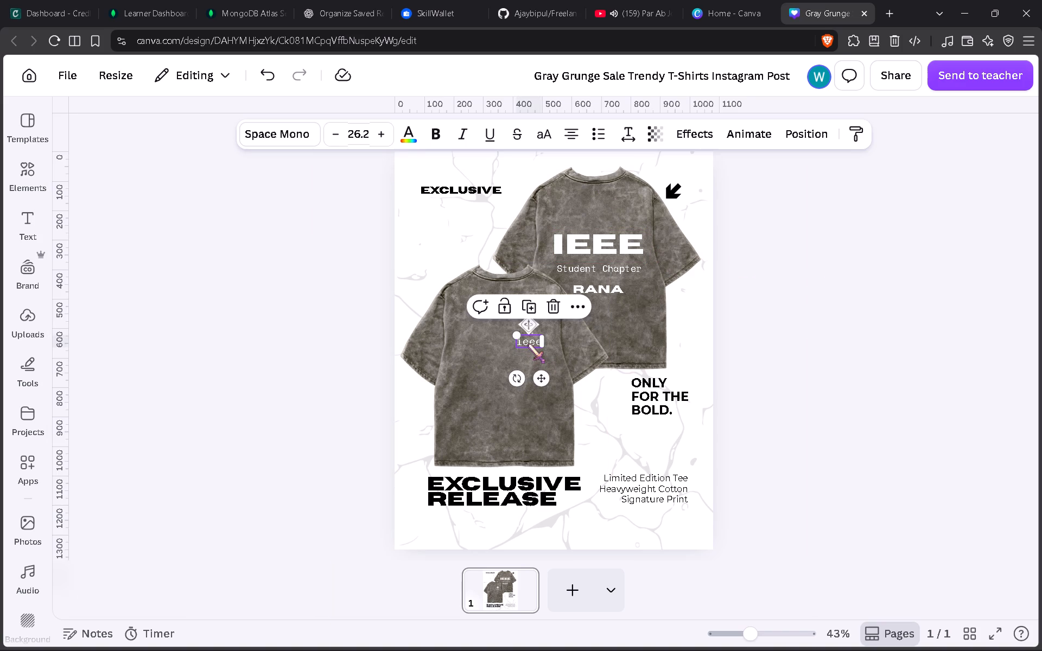
{"action": "key", "text": "BackSpace"}
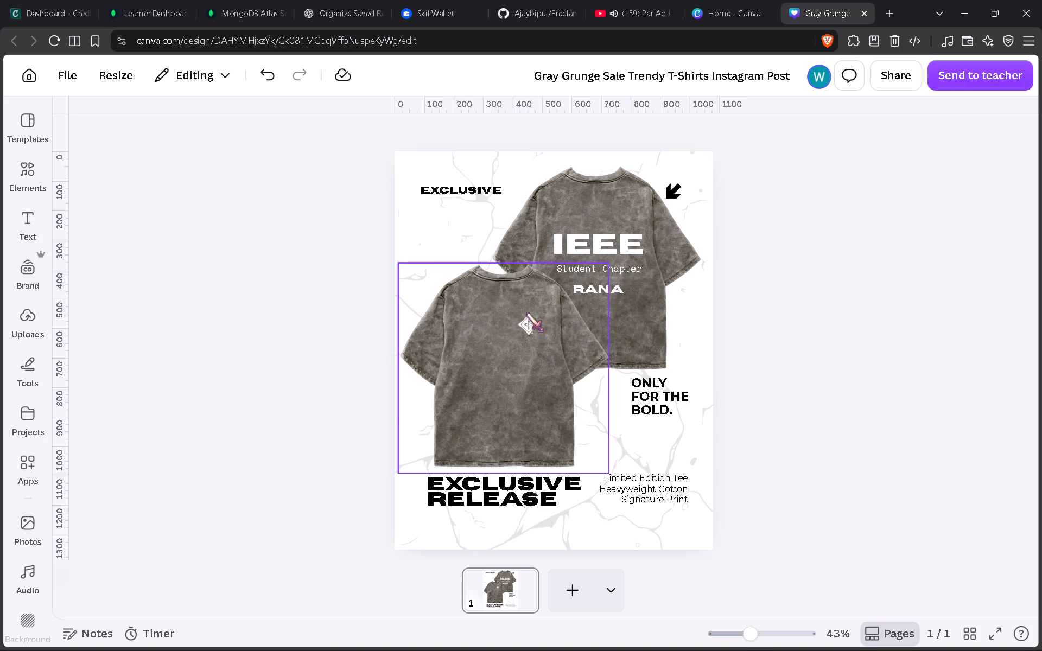
Move the diamond logo onto the back T-shirt near the IEEE heading and place its layer directly beneath the IEEE text layer.
{"action": "left_click_drag", "start_coordinate": [526, 322], "coordinate": [592, 224]}
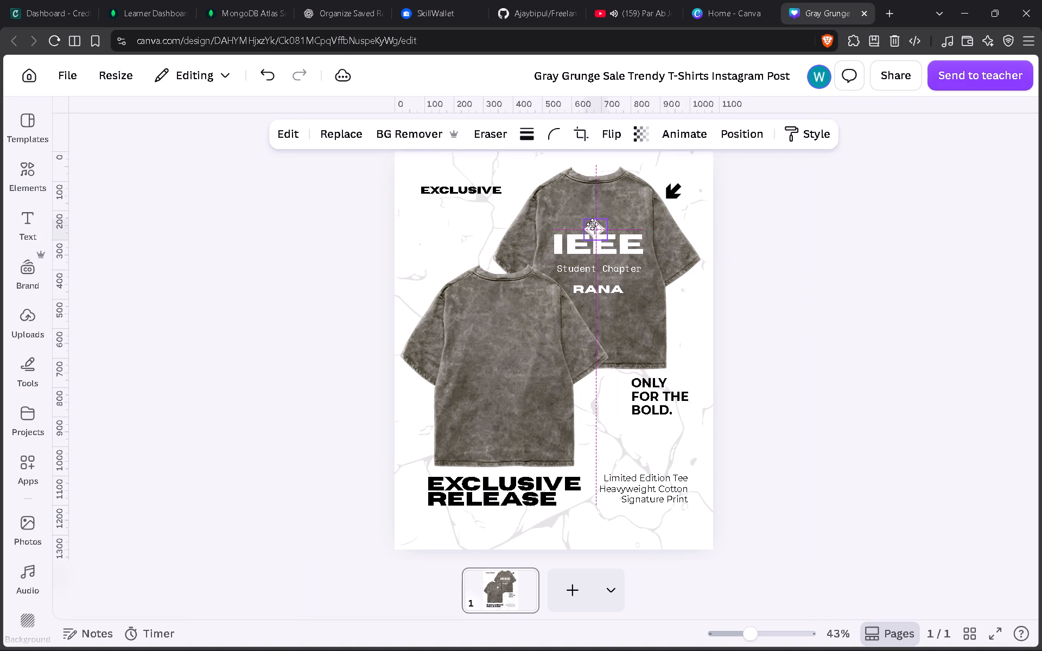
{"action": "left_click_drag", "start_coordinate": [592, 224], "coordinate": [592, 224]}
{"action": "left_click", "coordinate": [741, 133]}
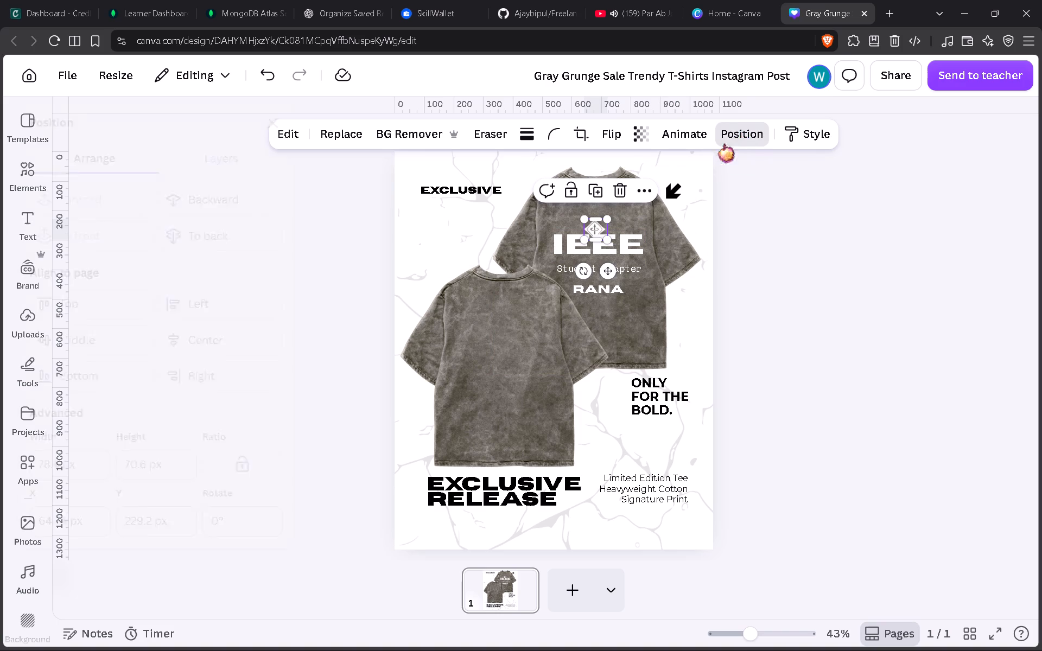
{"action": "left_click", "coordinate": [249, 221]}
{"action": "left_click_drag", "start_coordinate": [218, 386], "coordinate": [233, 441]}
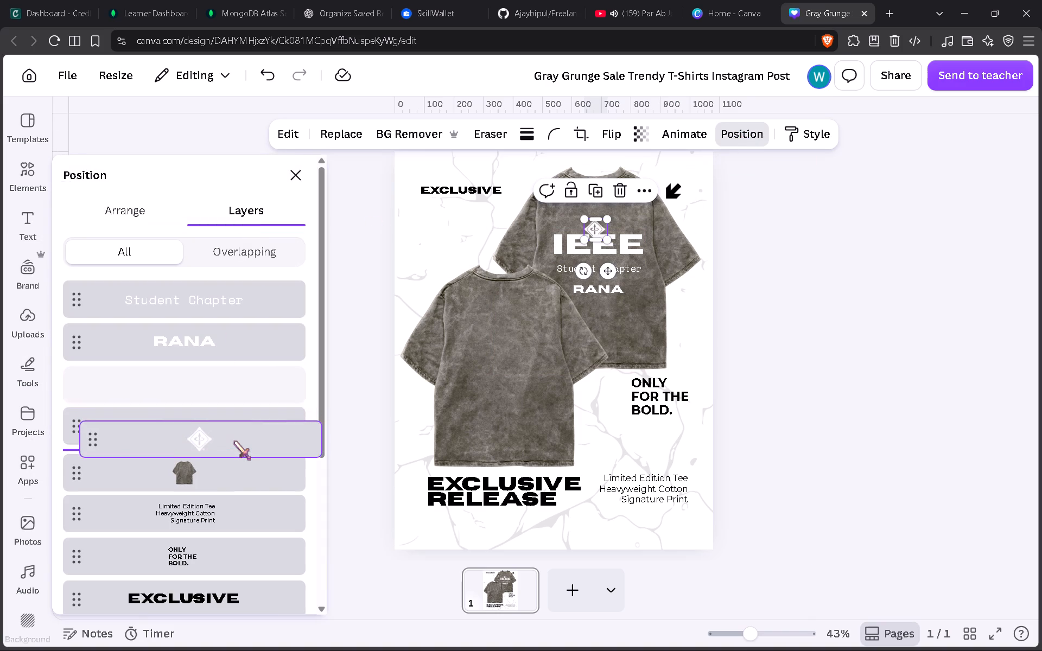
{"action": "left_click_drag", "start_coordinate": [233, 441], "coordinate": [233, 442]}
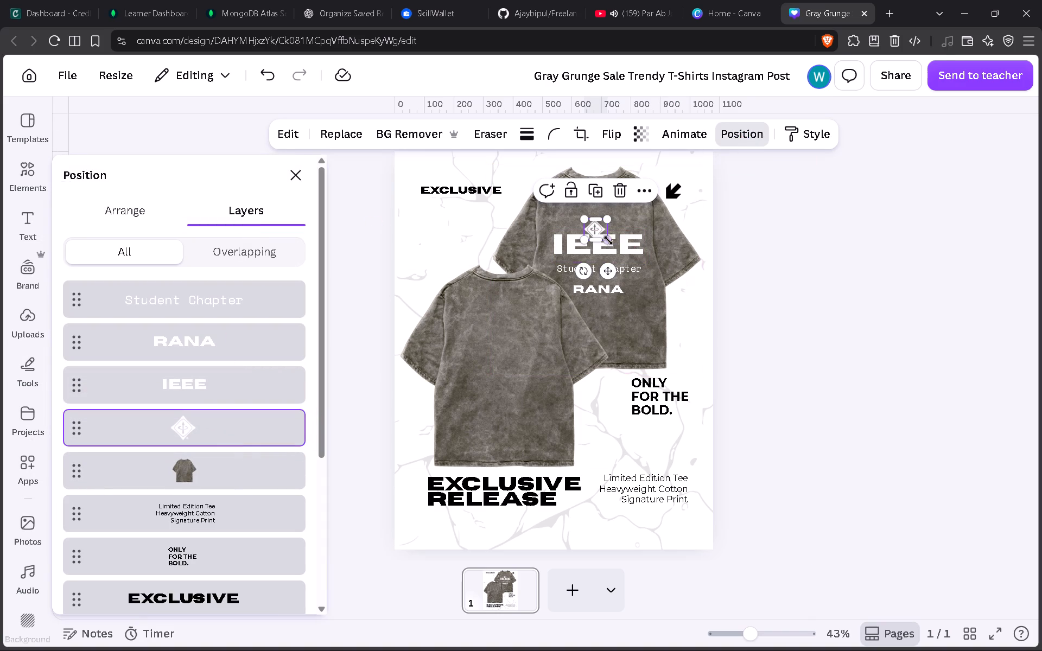
Enlarge the diamond logo to about the width of the IEEE heading and centre it behind the back T-shirt's text.
{"action": "left_click_drag", "start_coordinate": [607, 241], "coordinate": [650, 347]}
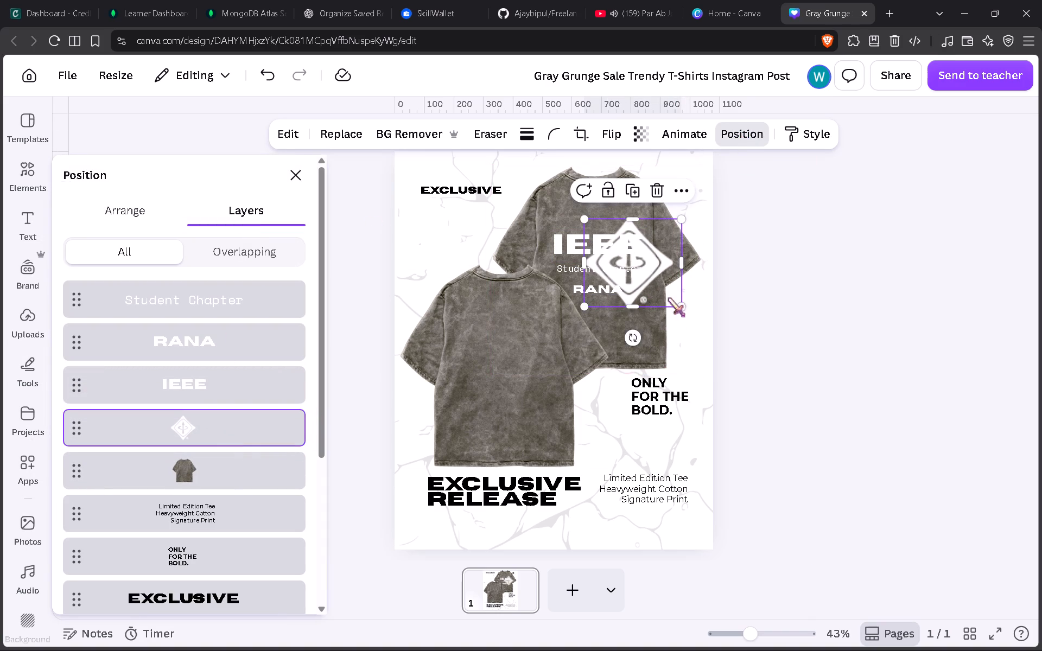
{"action": "left_click_drag", "start_coordinate": [668, 296], "coordinate": [637, 299]}
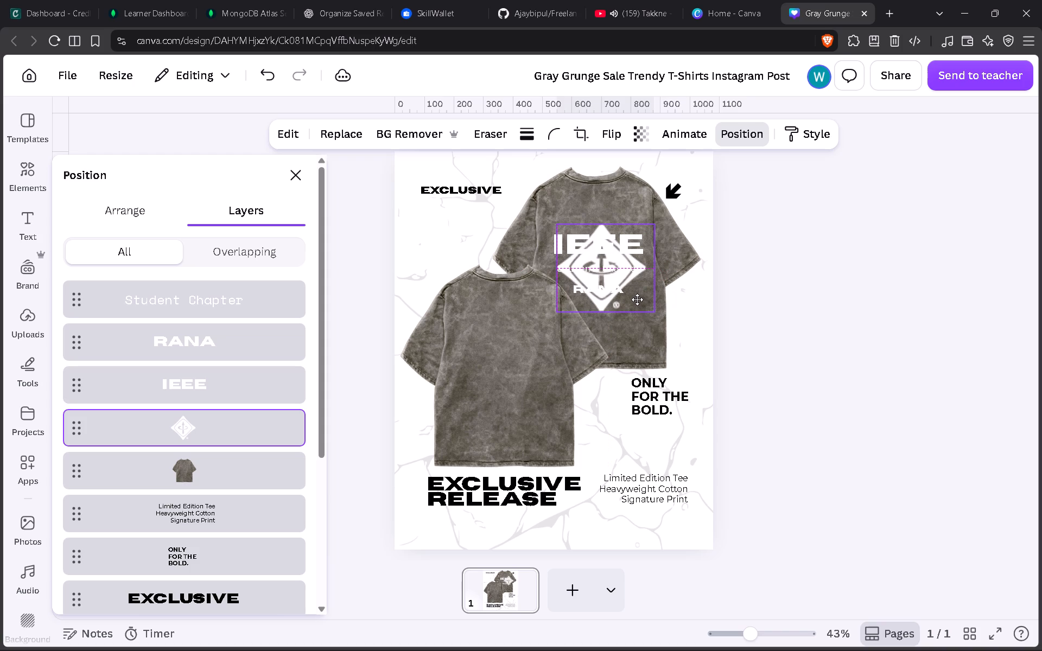
{"action": "left_click_drag", "start_coordinate": [637, 299], "coordinate": [634, 298]}
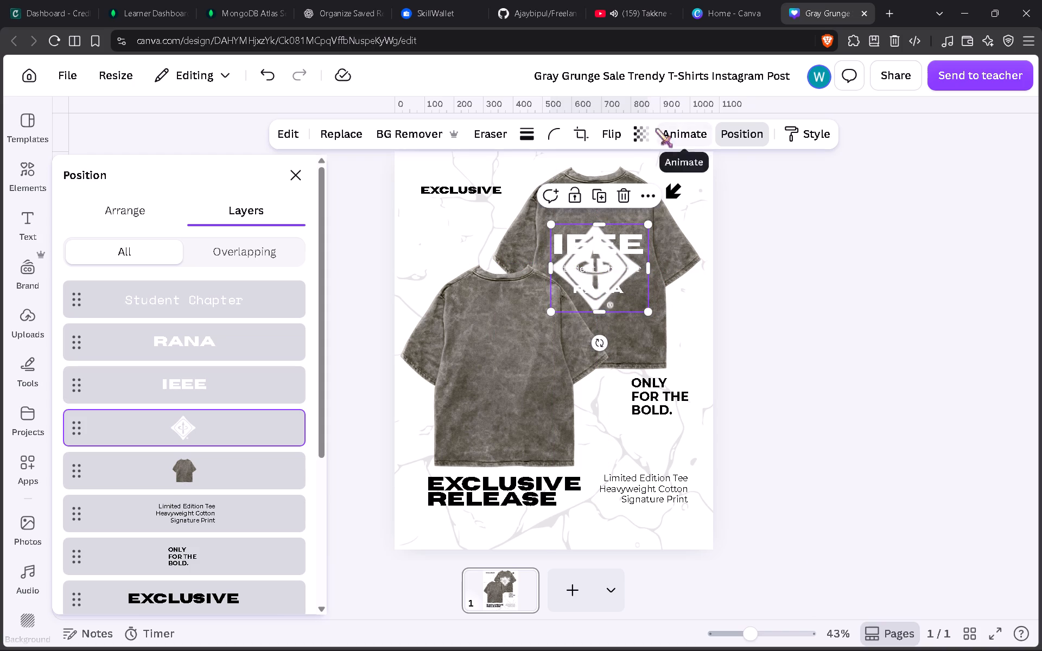
Fade the diamond logo behind the back T-shirt's text to a transparency value in the low twenties.
{"action": "left_click", "coordinate": [645, 127]}
{"action": "left_click_drag", "start_coordinate": [660, 194], "coordinate": [631, 195]}
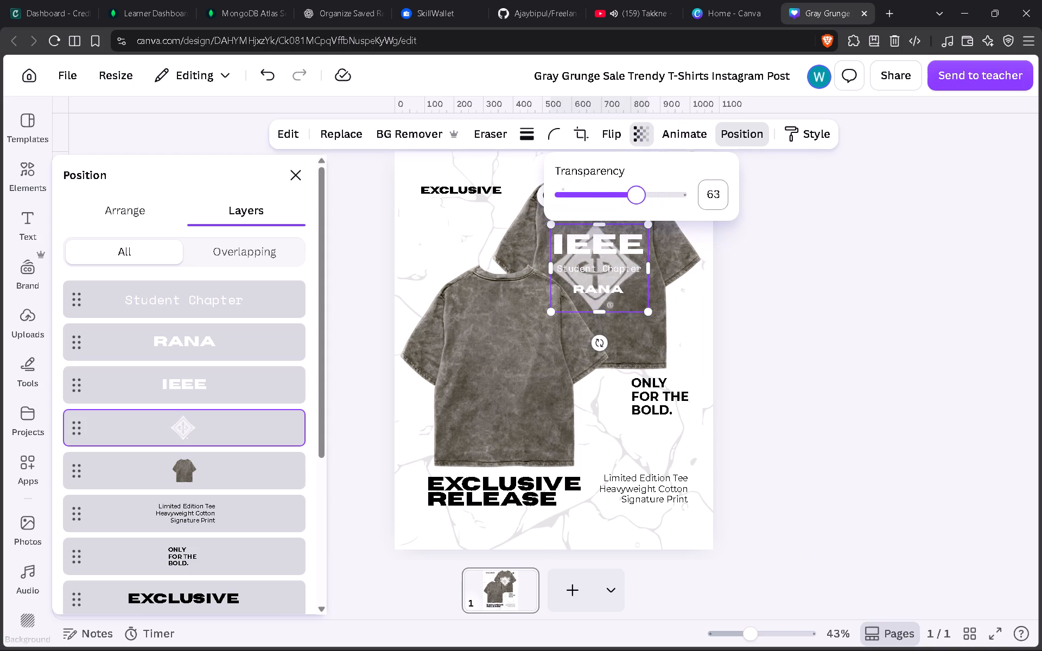
{"action": "left_click_drag", "start_coordinate": [631, 195], "coordinate": [586, 202]}
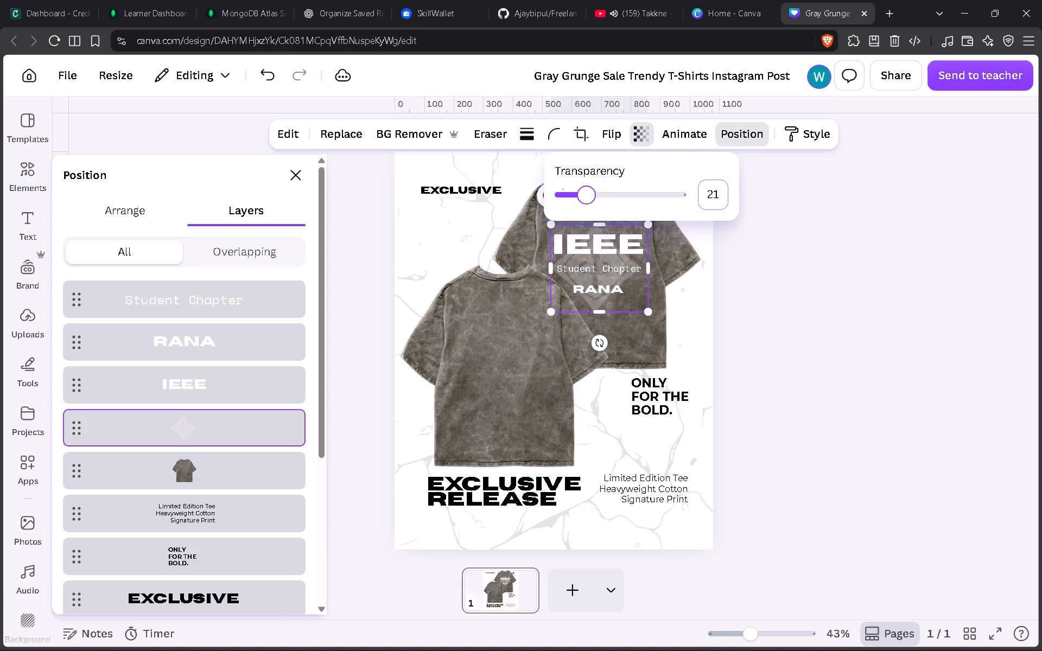
{"action": "left_click_drag", "start_coordinate": [586, 202], "coordinate": [589, 200]}
{"action": "left_click", "coordinate": [844, 295]}
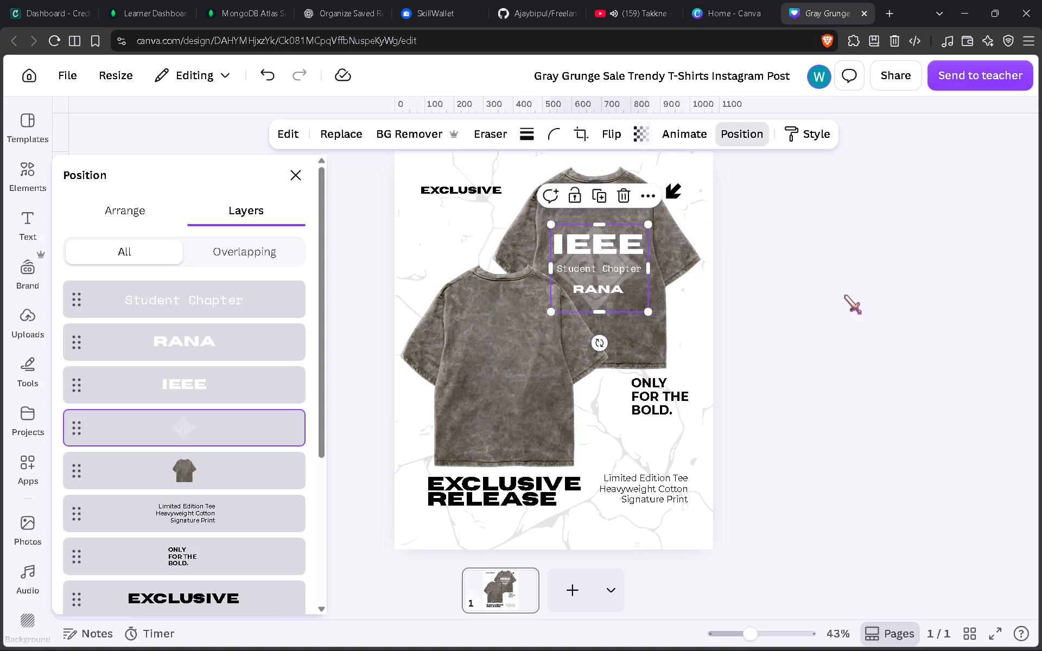
{"action": "left_click", "coordinate": [844, 294]}
{"action": "left_click", "coordinate": [771, 272]}
Recolour the back T-shirt to black from the design's colours.
{"action": "left_click", "coordinate": [681, 242]}
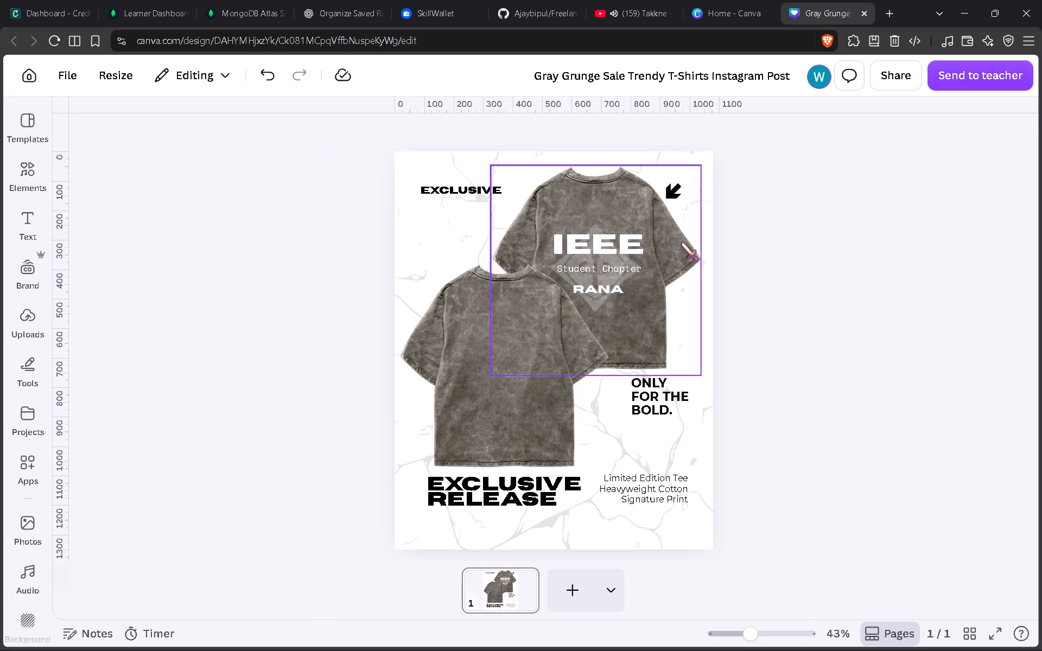
{"action": "left_click", "coordinate": [513, 133]}
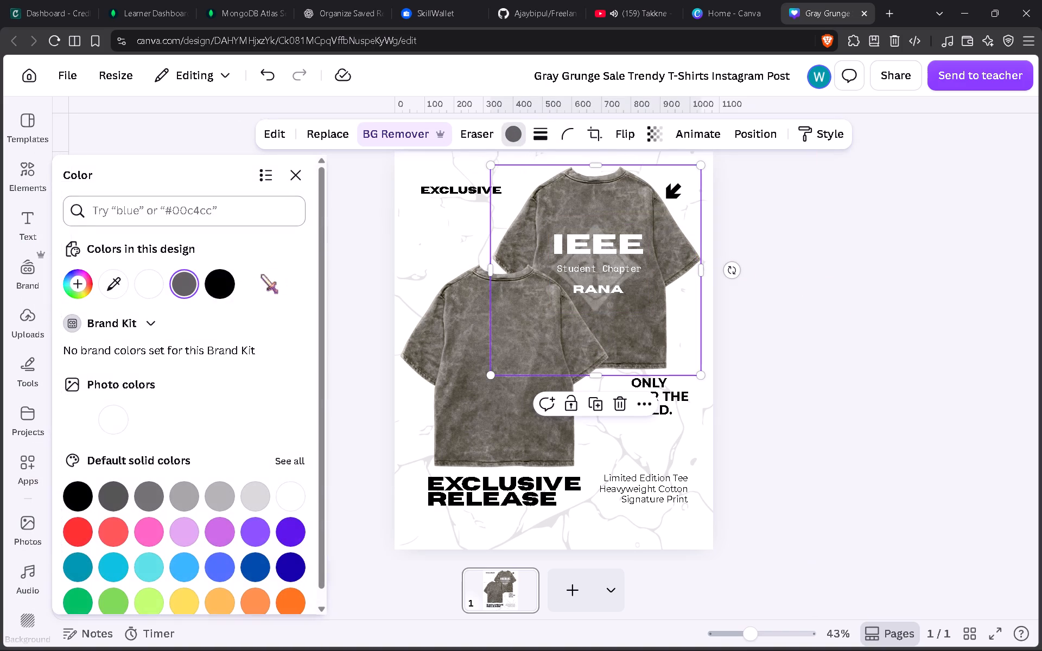
{"action": "left_click", "coordinate": [226, 278]}
{"action": "left_click", "coordinate": [810, 278]}
{"action": "left_click", "coordinate": [810, 280]}
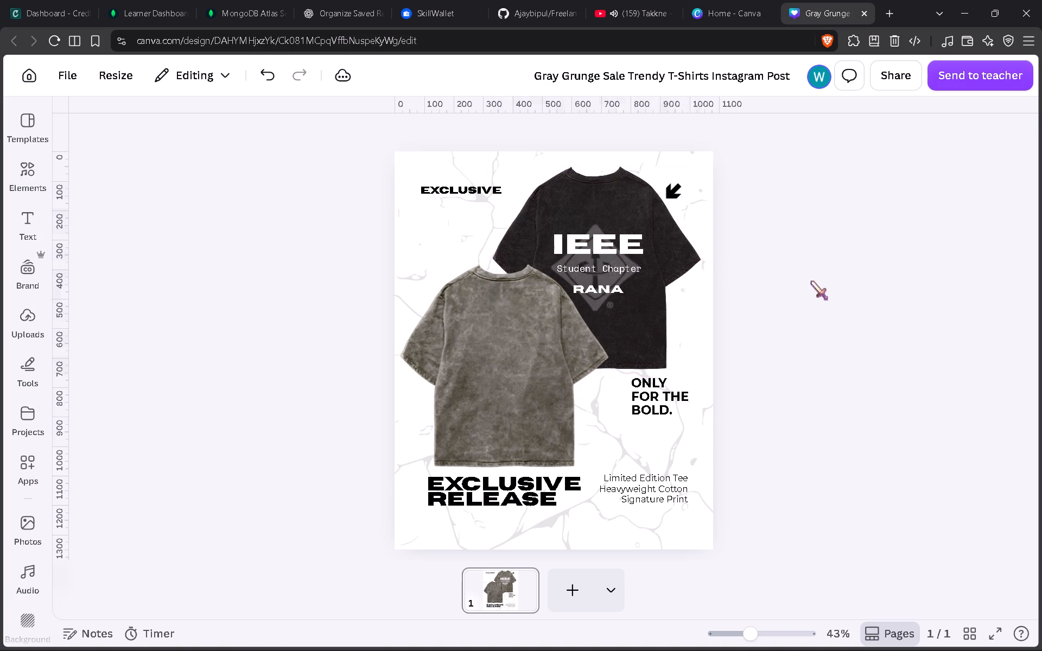
Move the IEEE heading and the Student Chapter text higher on the back T-shirt, keeping Student Chapter just below the heading.
{"action": "left_click", "coordinate": [637, 241]}
{"action": "left_click_drag", "start_coordinate": [609, 245], "coordinate": [607, 233]}
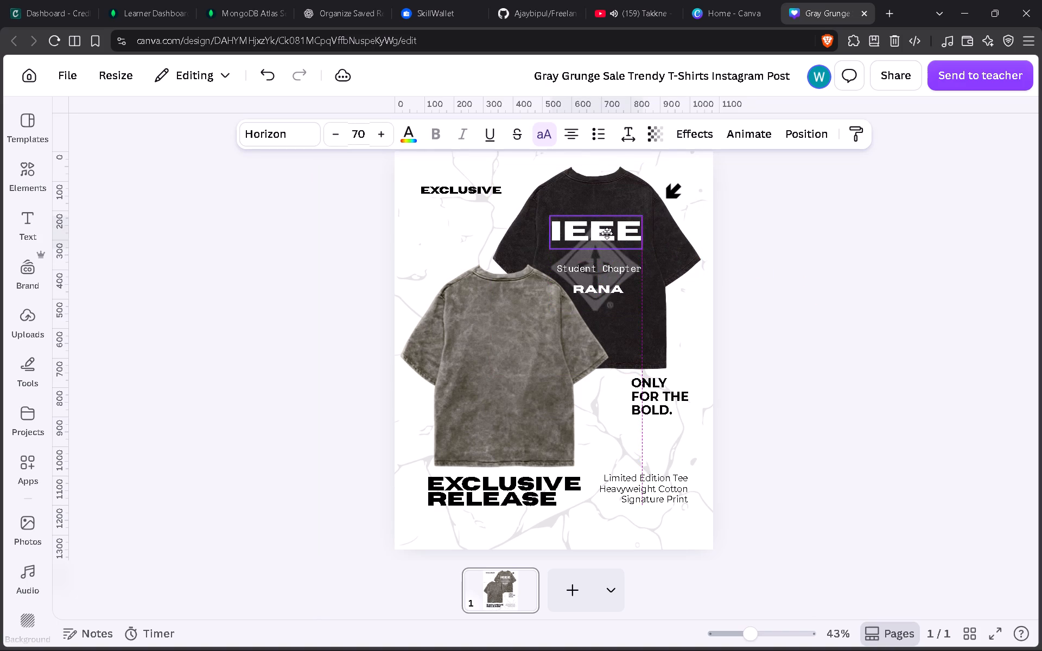
{"action": "left_click_drag", "start_coordinate": [607, 233], "coordinate": [607, 234]}
{"action": "left_click_drag", "start_coordinate": [607, 234], "coordinate": [607, 224]}
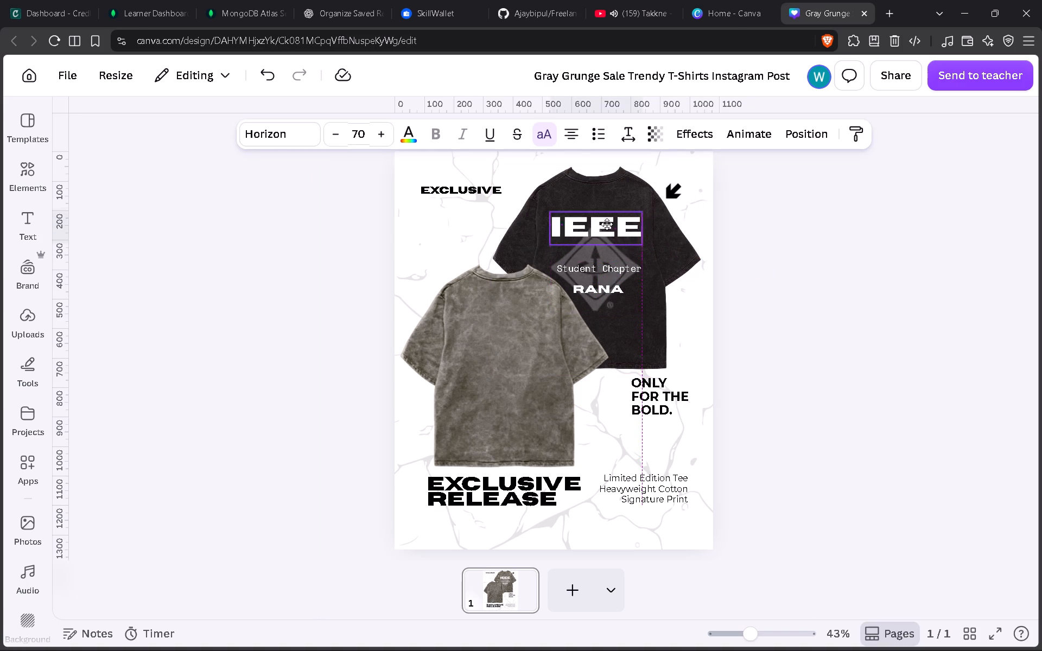
{"action": "left_click_drag", "start_coordinate": [607, 224], "coordinate": [607, 225]}
{"action": "left_click_drag", "start_coordinate": [620, 267], "coordinate": [618, 254]}
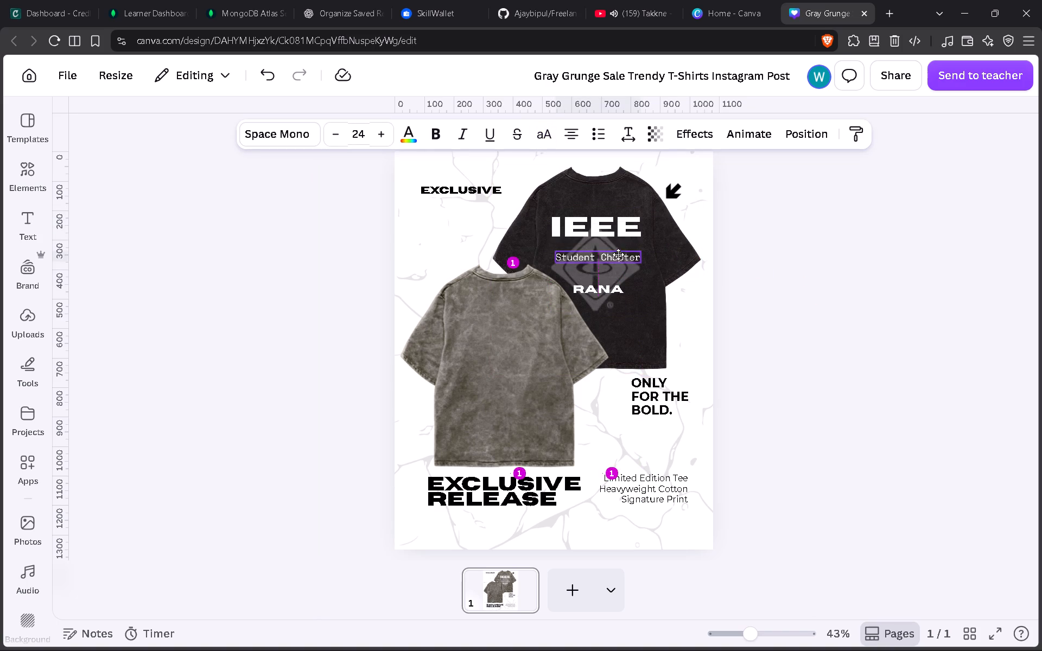
{"action": "left_click_drag", "start_coordinate": [618, 254], "coordinate": [618, 248]}
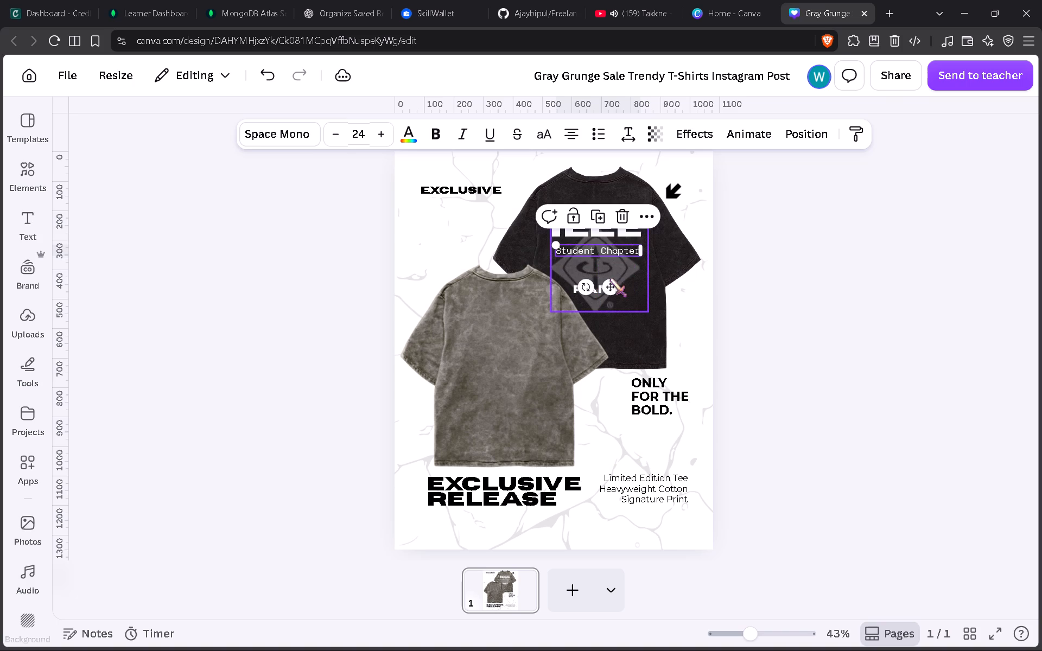
Move the RANA text down to just below the diamond logo on the back T-shirt.
{"action": "left_click_drag", "start_coordinate": [619, 288], "coordinate": [620, 303]}
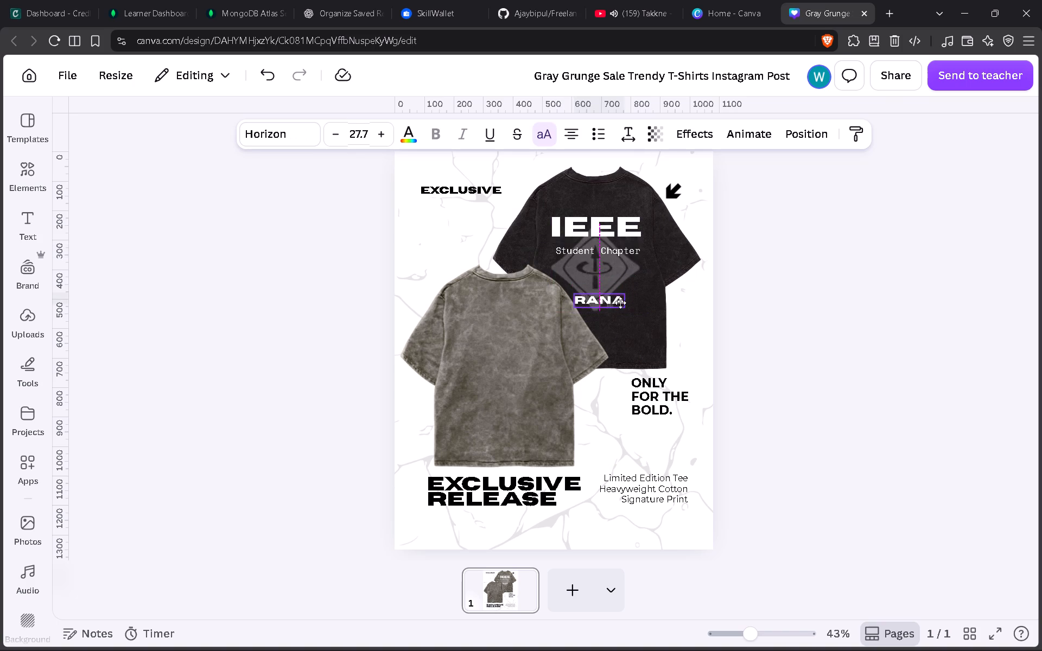
{"action": "left_click_drag", "start_coordinate": [620, 303], "coordinate": [619, 317]}
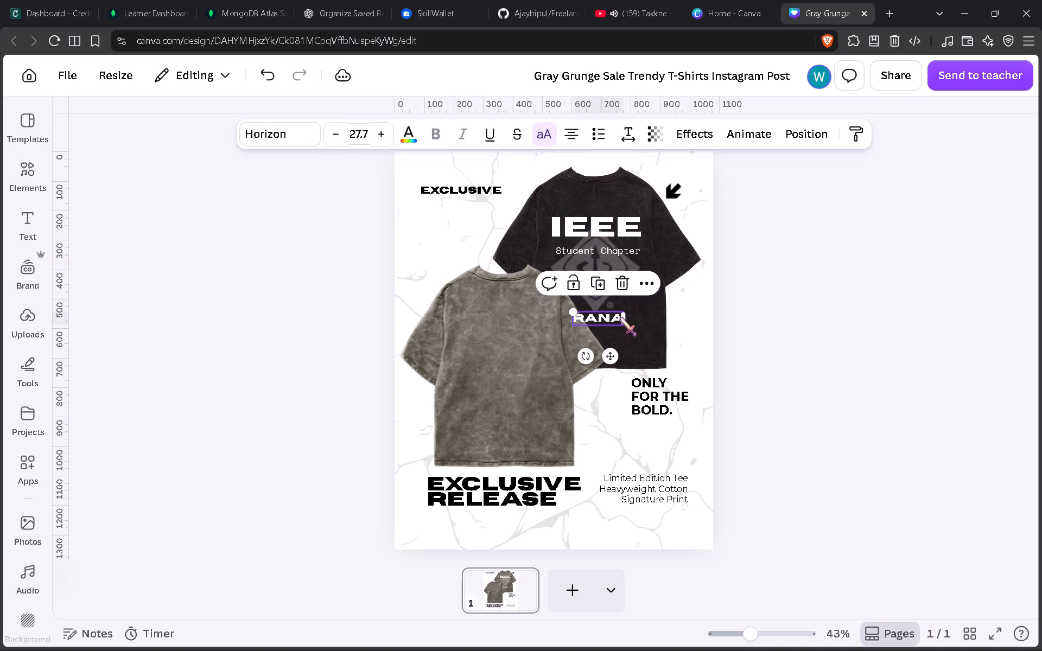
{"action": "left_click", "coordinate": [790, 135]}
{"action": "left_click", "coordinate": [768, 348]}
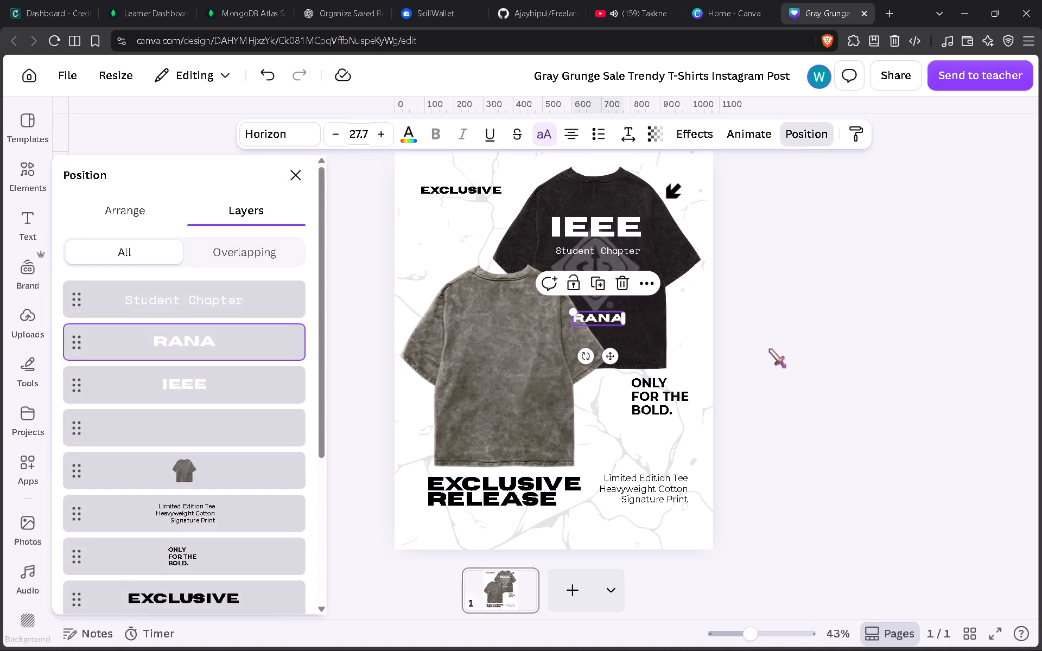
Move the front T-shirt down so that it overlaps the EXCLUSIVE RELEASE heading.
{"action": "left_click_drag", "start_coordinate": [537, 368], "coordinate": [539, 435]}
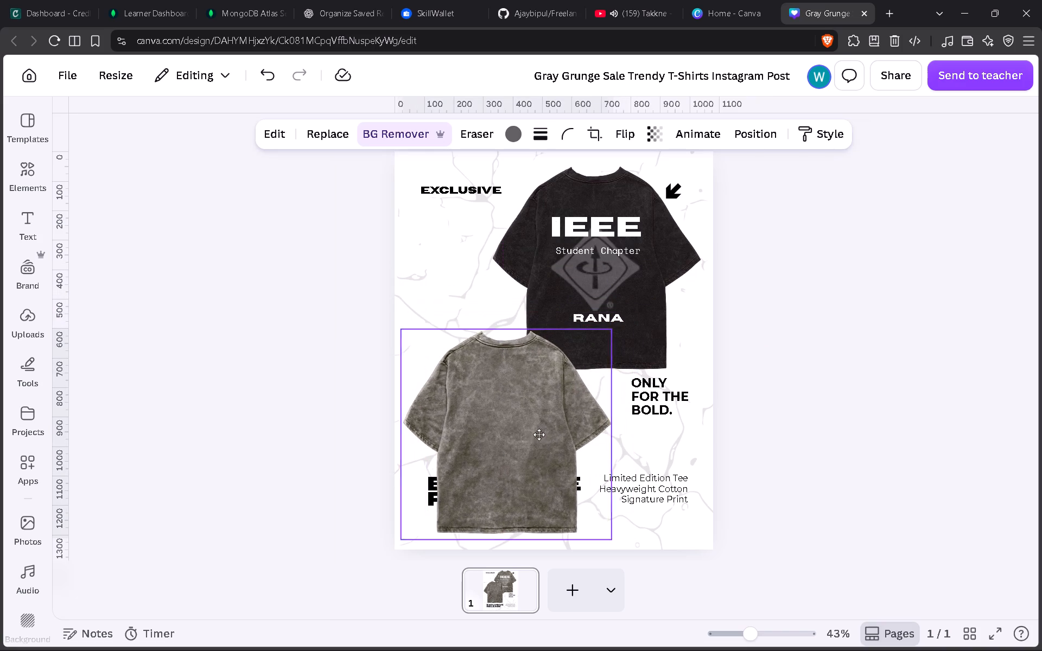
{"action": "left_click_drag", "start_coordinate": [539, 435], "coordinate": [536, 435]}
{"action": "left_click", "coordinate": [861, 368]}
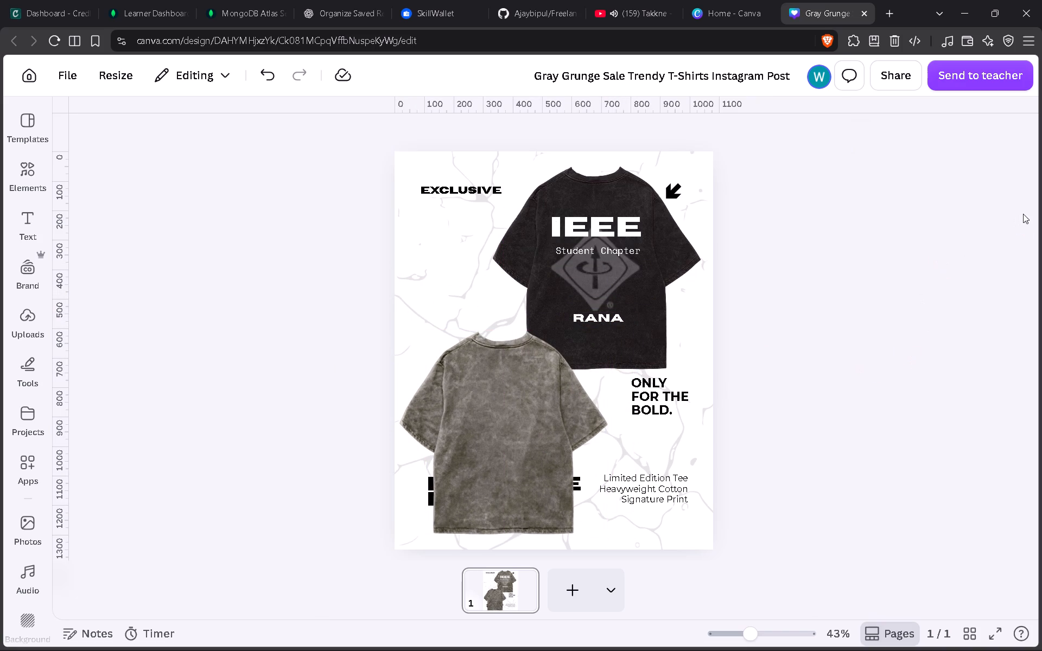
Recolour the back T-shirt to the dark grey from the design's colours.
{"action": "left_click", "coordinate": [625, 195]}
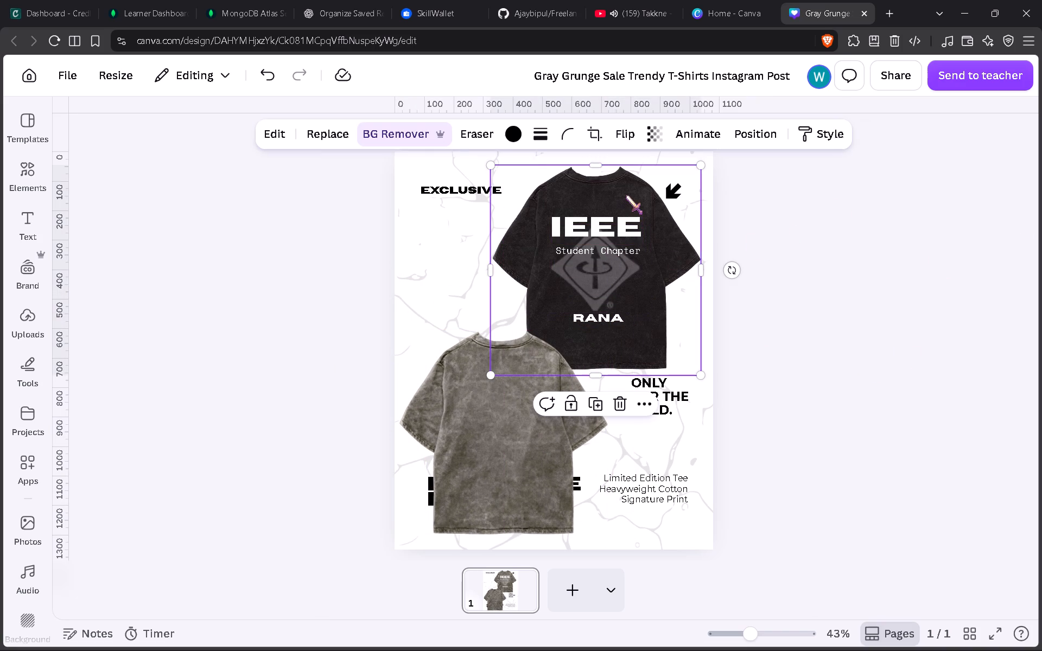
{"action": "left_click", "coordinate": [512, 135]}
{"action": "left_click", "coordinate": [182, 278]}
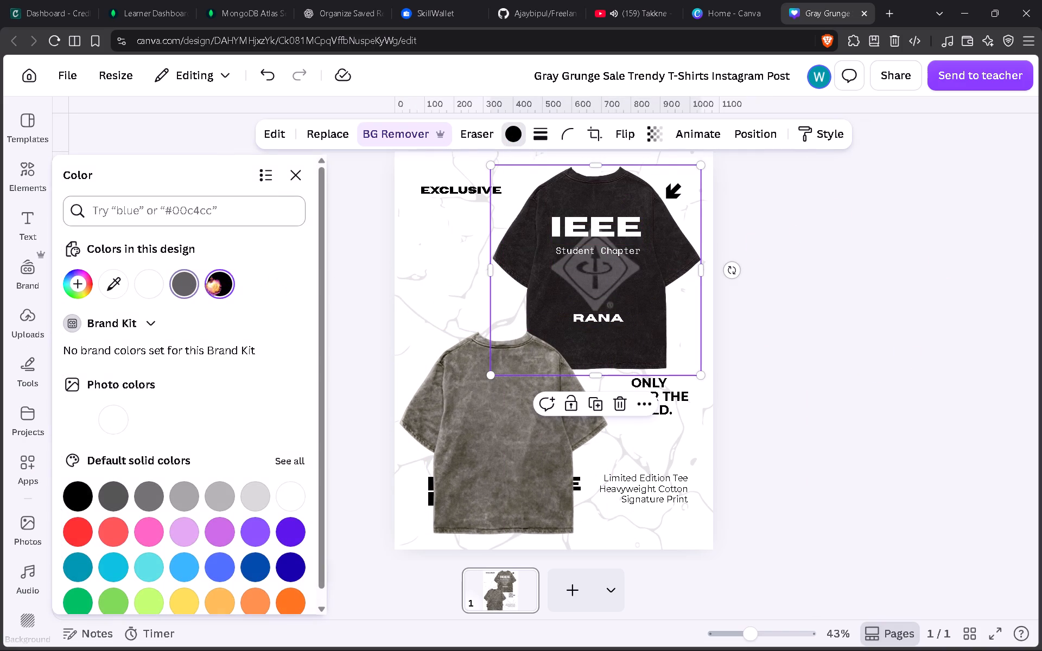
Raise the transparency value of the diamond logo on the back T-shirt so that the logo is more opaque.
{"action": "left_click", "coordinate": [661, 132]}
{"action": "left_click", "coordinate": [589, 276]}
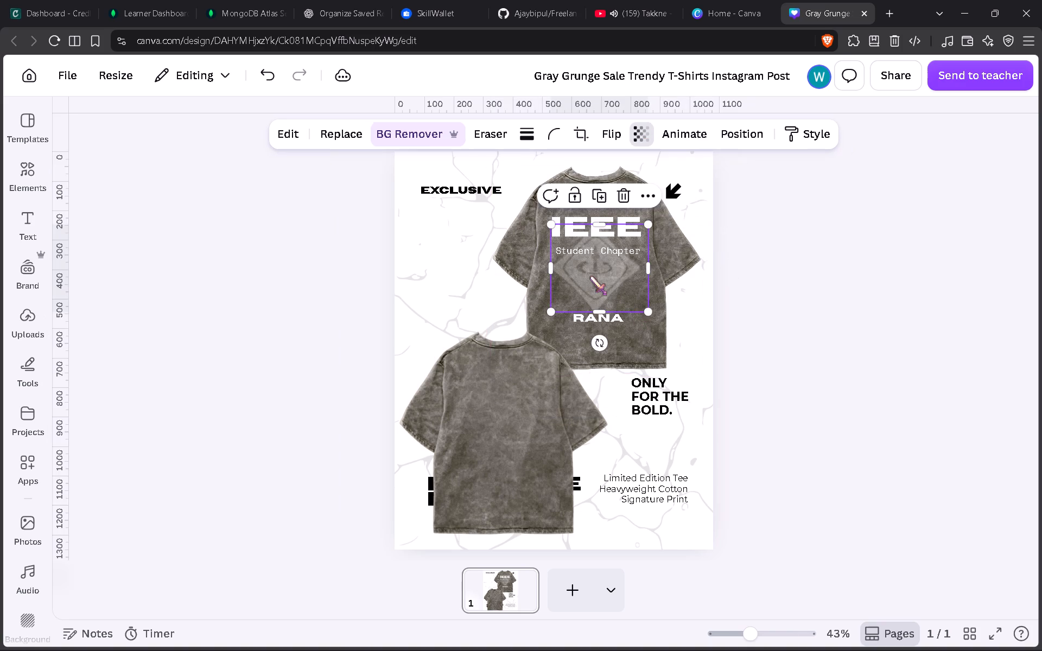
{"action": "left_click", "coordinate": [641, 130]}
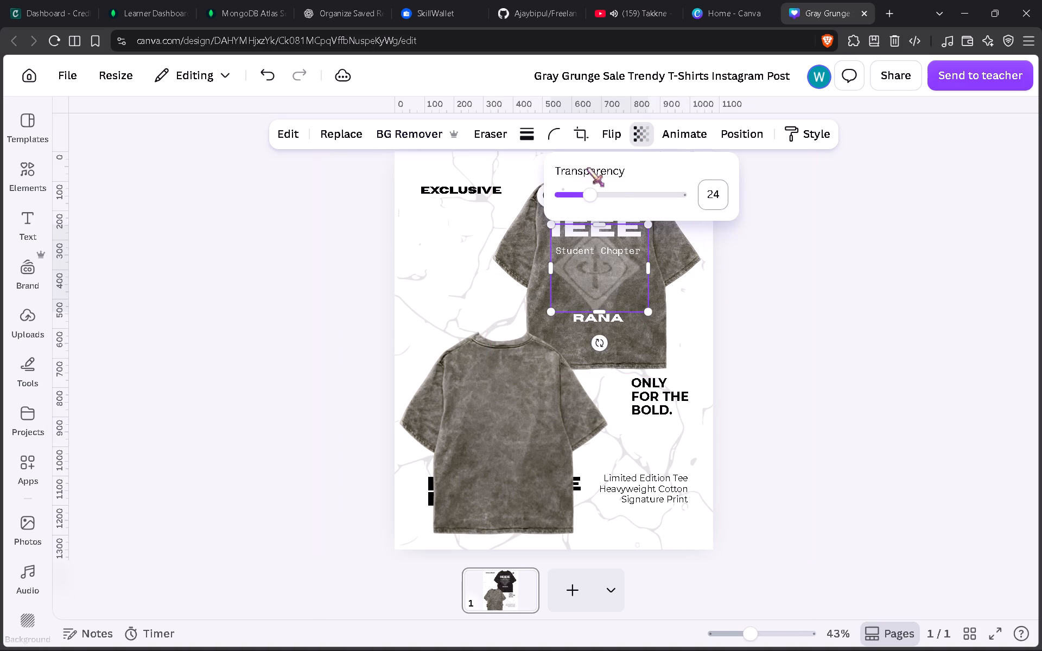
{"action": "left_click", "coordinate": [617, 194]}
{"action": "double_click", "coordinate": [788, 299]}
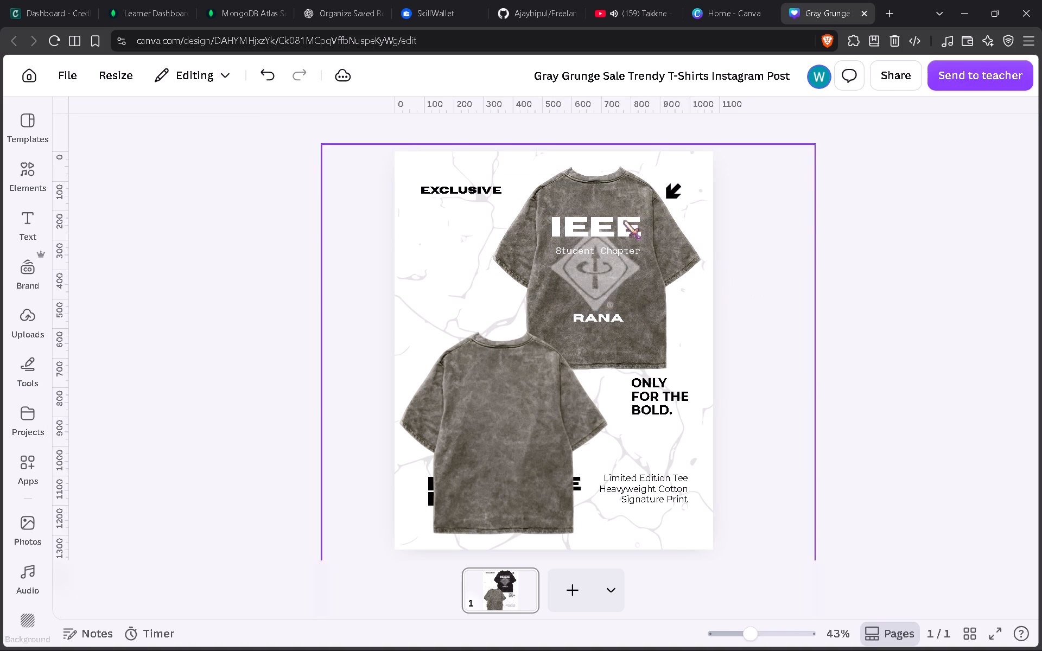
Search the fonts for Times and set the IEEE heading on the back T-shirt to Times New Roman.
{"action": "left_click", "coordinate": [615, 218]}
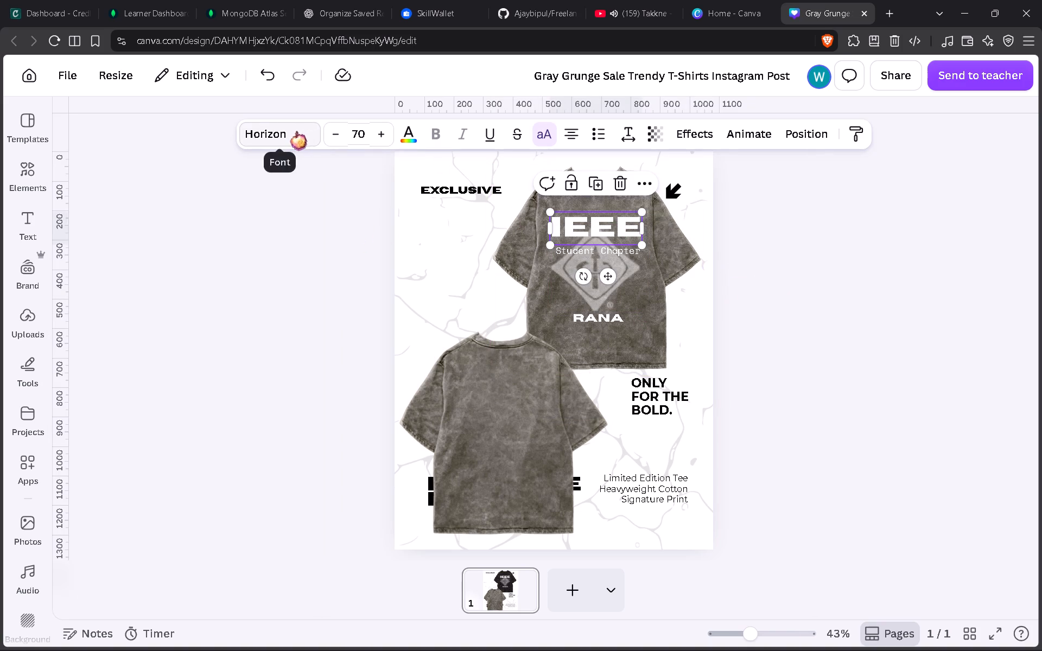
{"action": "left_click", "coordinate": [298, 127]}
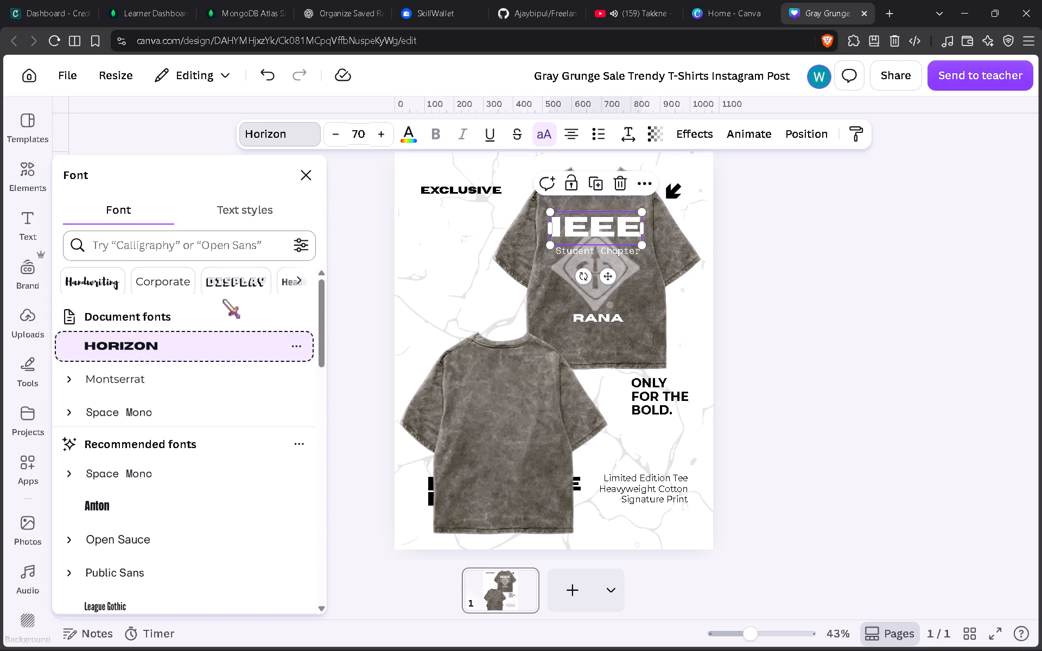
{"action": "scroll", "coordinate": [167, 414], "scroll_direction": "down", "scroll_amount": 2}
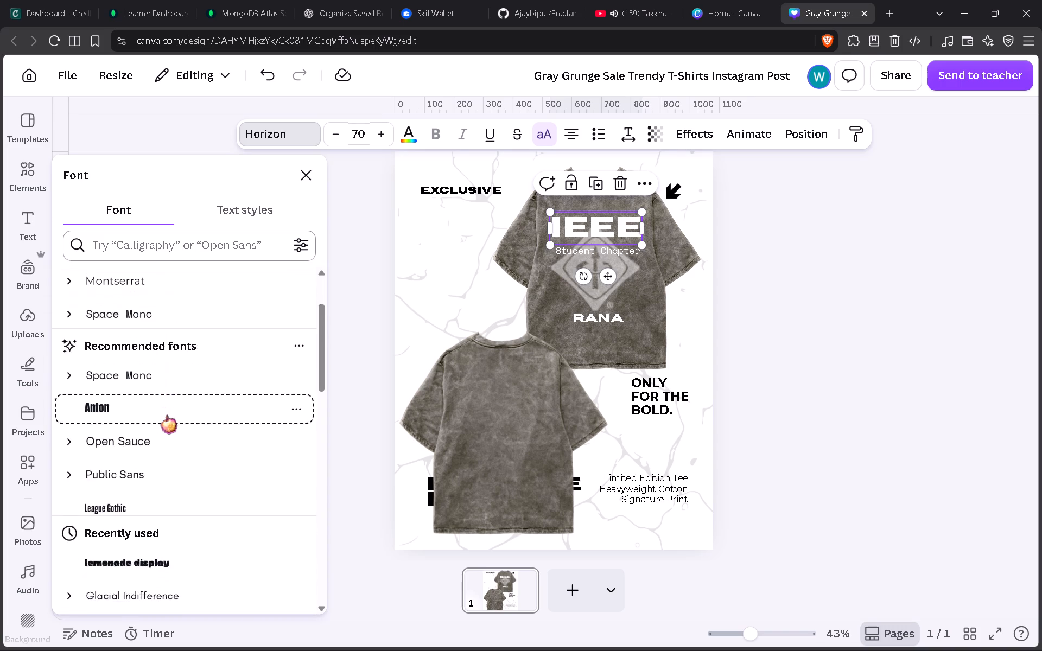
{"action": "scroll", "coordinate": [167, 414], "scroll_direction": "down", "scroll_amount": 2}
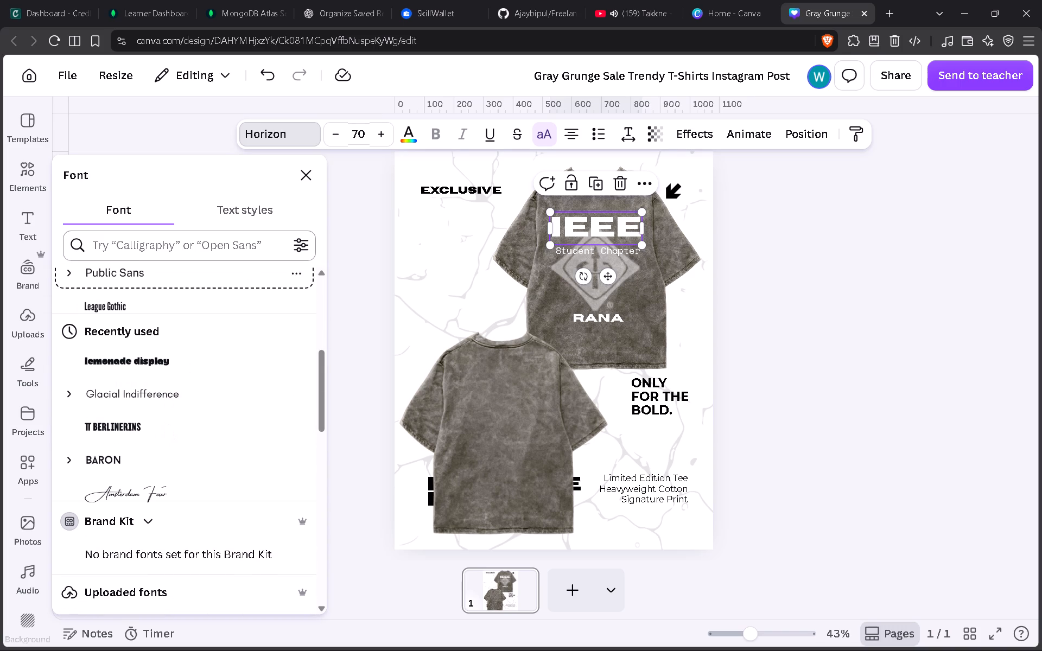
{"action": "left_click", "coordinate": [238, 245]}
{"action": "type", "text": "Times"}
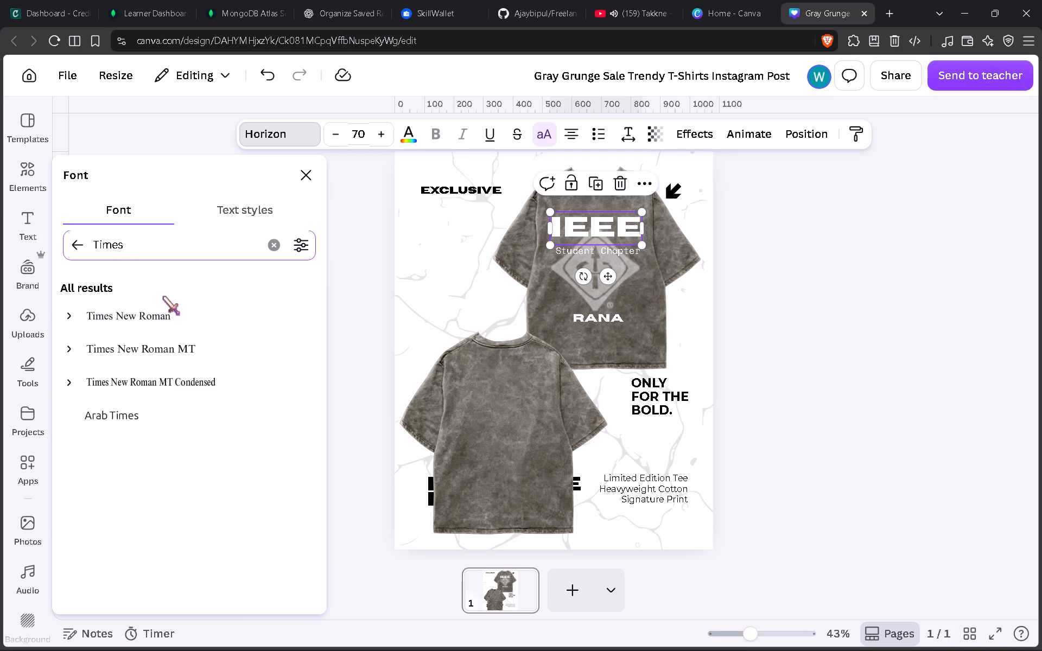
{"action": "left_click", "coordinate": [174, 344]}
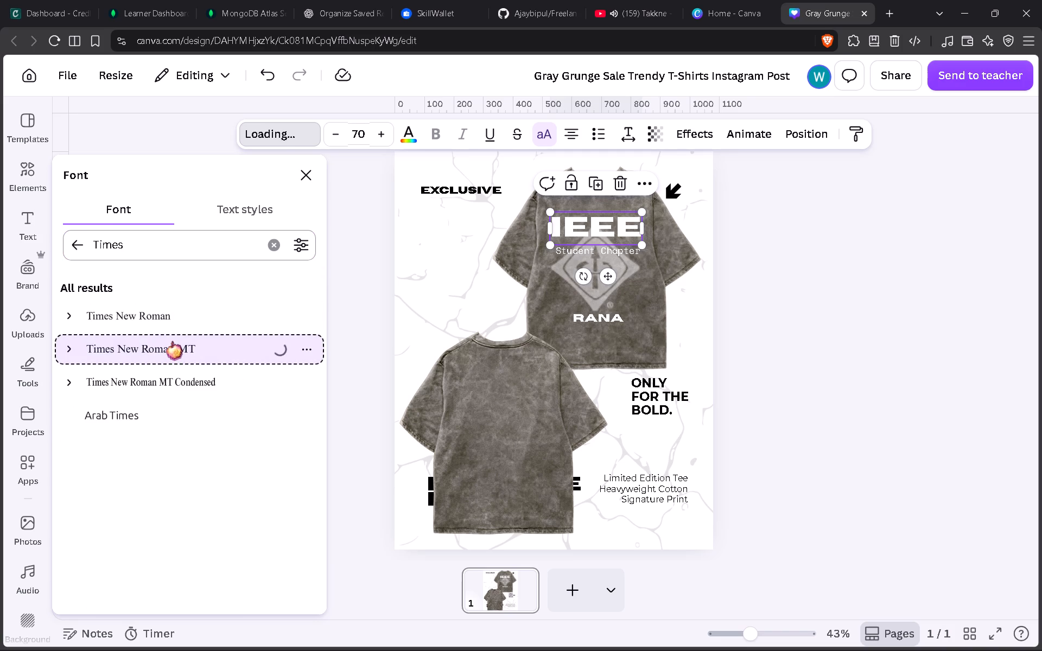
{"action": "left_click", "coordinate": [161, 321]}
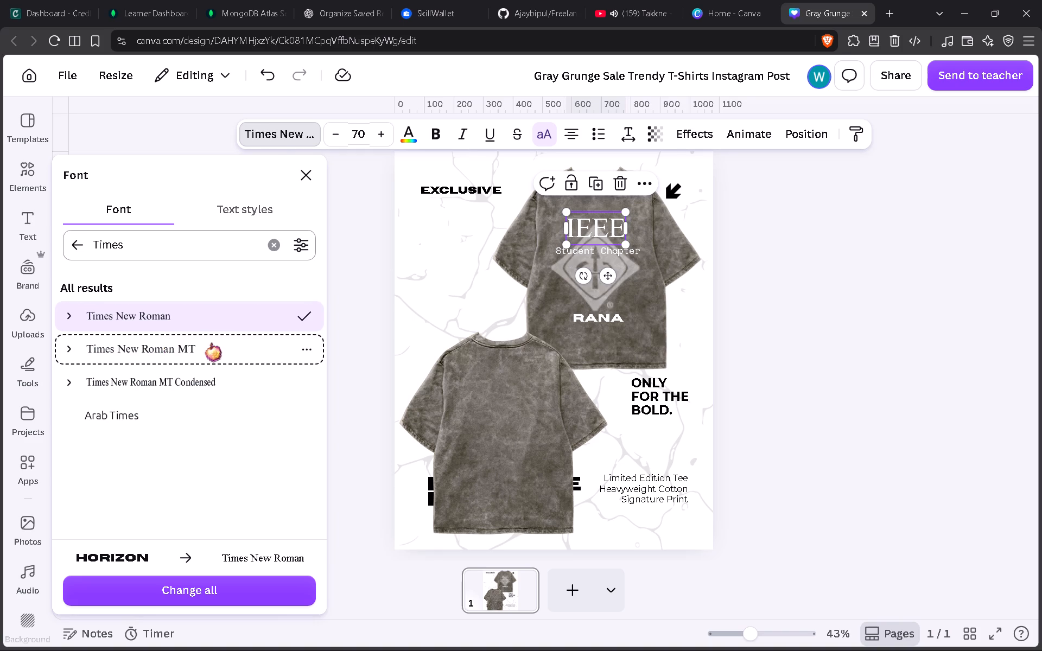
Set the IEEE heading on the back T-shirt to Times New Roman MT Condensed.
{"action": "left_click", "coordinate": [203, 379]}
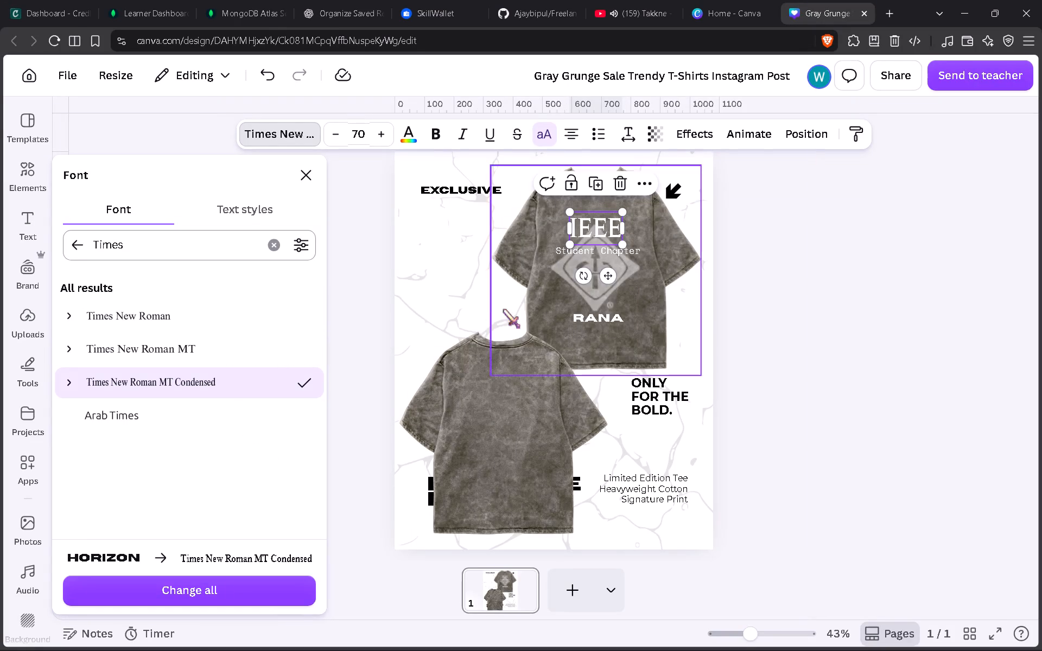
{"action": "left_click", "coordinate": [766, 325]}
{"action": "left_click", "coordinate": [768, 328]}
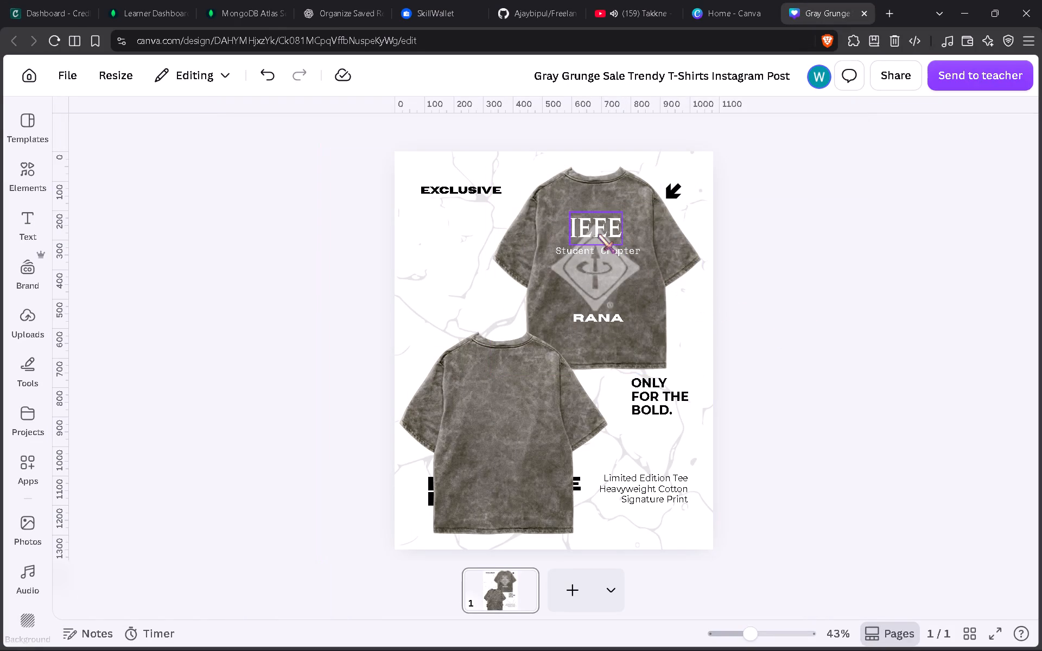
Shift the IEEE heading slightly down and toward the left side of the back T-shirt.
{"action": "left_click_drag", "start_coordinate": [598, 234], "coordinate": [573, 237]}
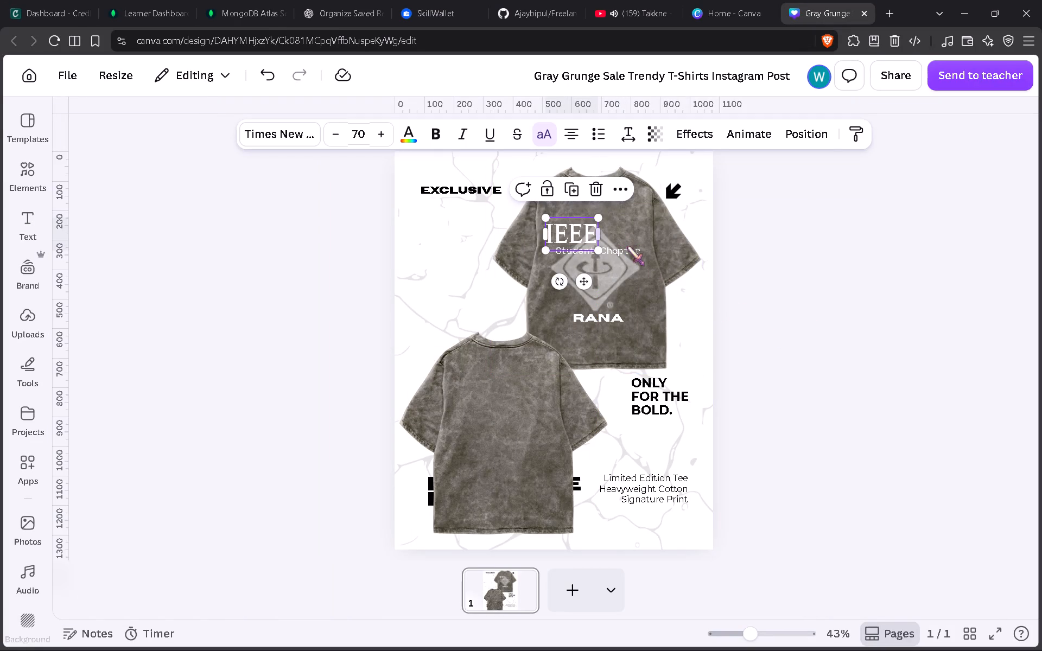
Move the Student Chapter text below the diamond logo on the back T-shirt, just above RANA.
{"action": "left_click", "coordinate": [626, 246]}
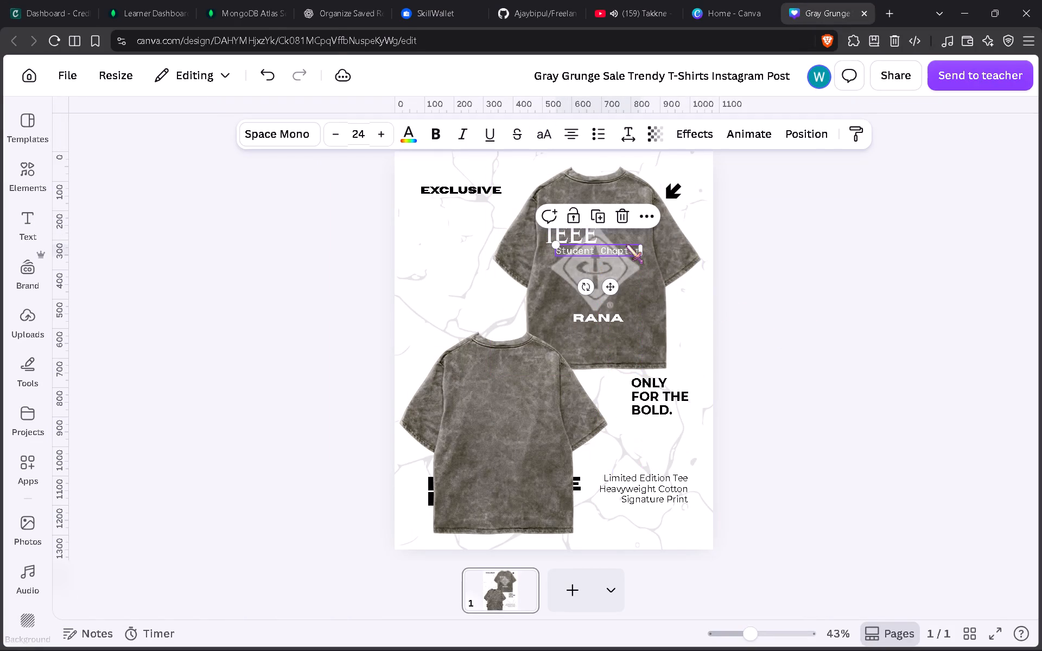
{"action": "left_click", "coordinate": [755, 295]}
{"action": "left_click_drag", "start_coordinate": [617, 254], "coordinate": [626, 305]}
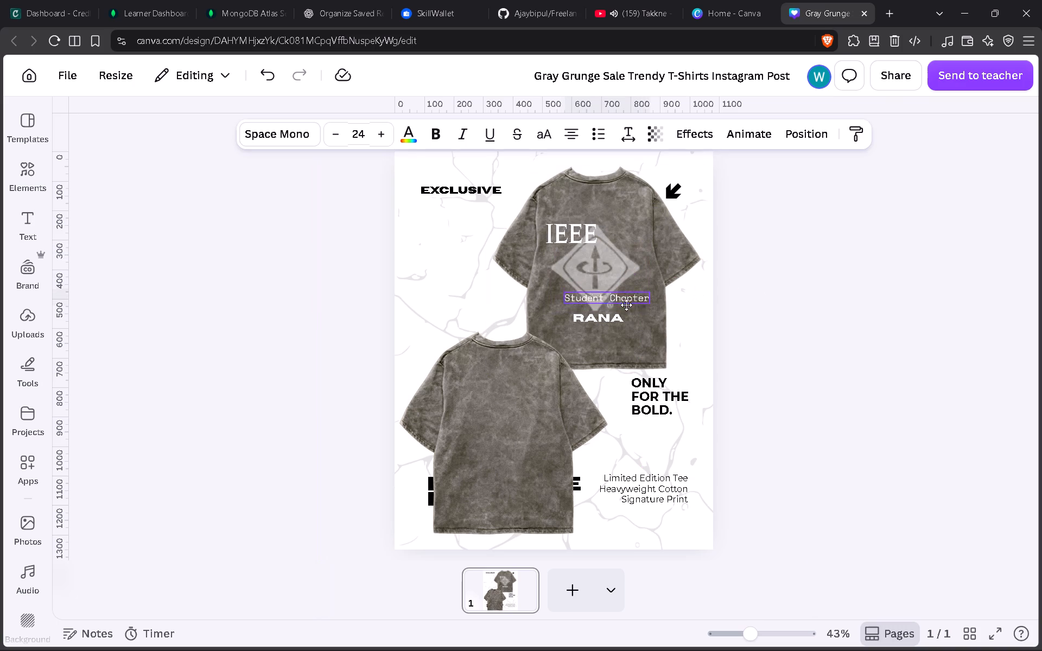
{"action": "left_click_drag", "start_coordinate": [626, 305], "coordinate": [621, 308]}
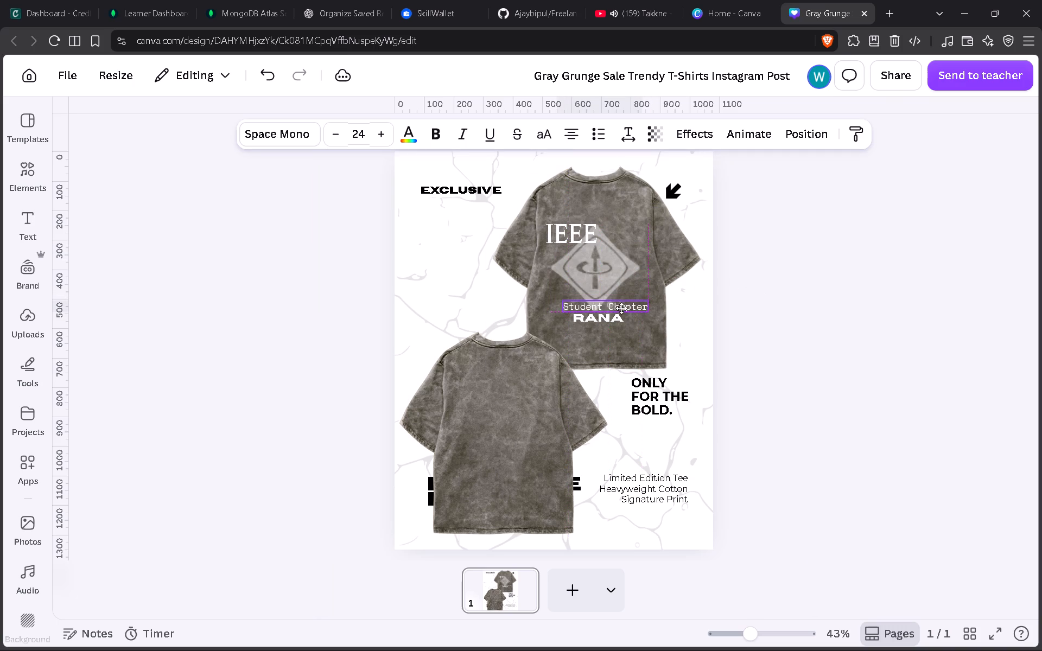
{"action": "left_click_drag", "start_coordinate": [621, 308], "coordinate": [622, 308]}
{"action": "left_click", "coordinate": [897, 317]}
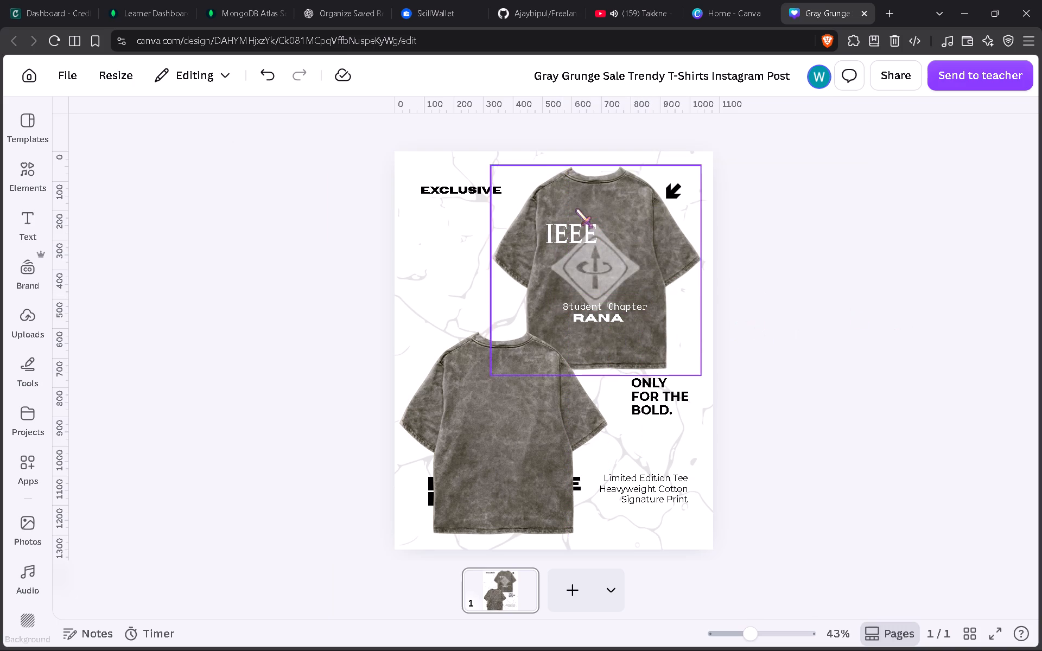
Move the IEEE heading down the back T-shirt to just below the RANA text, near the hem.
{"action": "left_click_drag", "start_coordinate": [581, 224], "coordinate": [601, 247]}
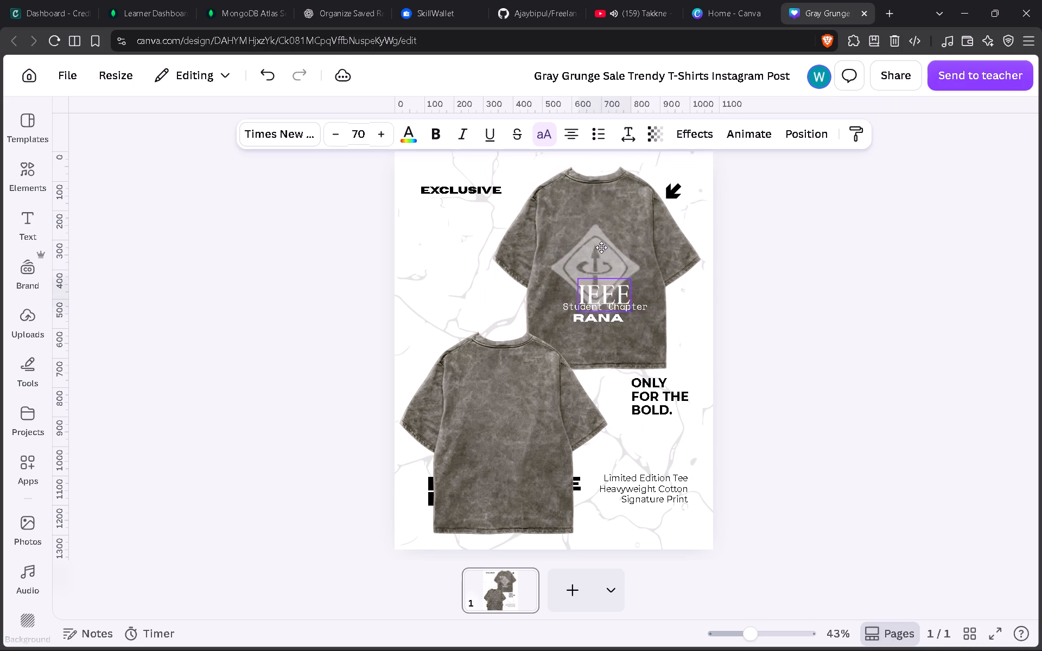
{"action": "left_click_drag", "start_coordinate": [601, 247], "coordinate": [631, 327]}
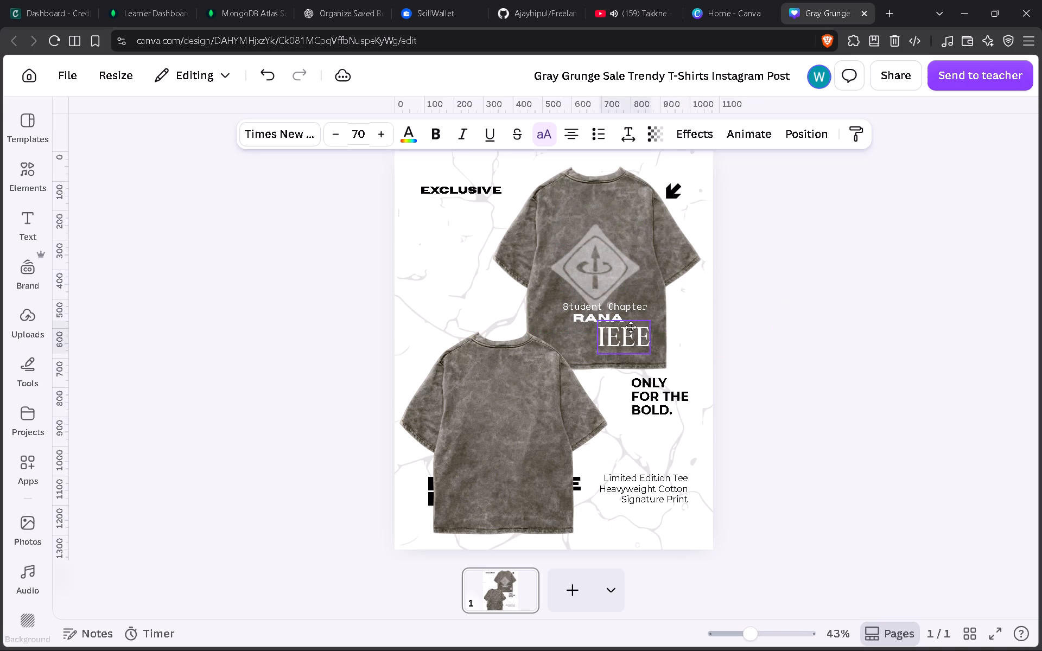
{"action": "left_click_drag", "start_coordinate": [631, 327], "coordinate": [627, 328]}
Move the diamond logo up on the back T-shirt, clear of the Student Chapter text.
{"action": "left_click_drag", "start_coordinate": [617, 266], "coordinate": [617, 248]}
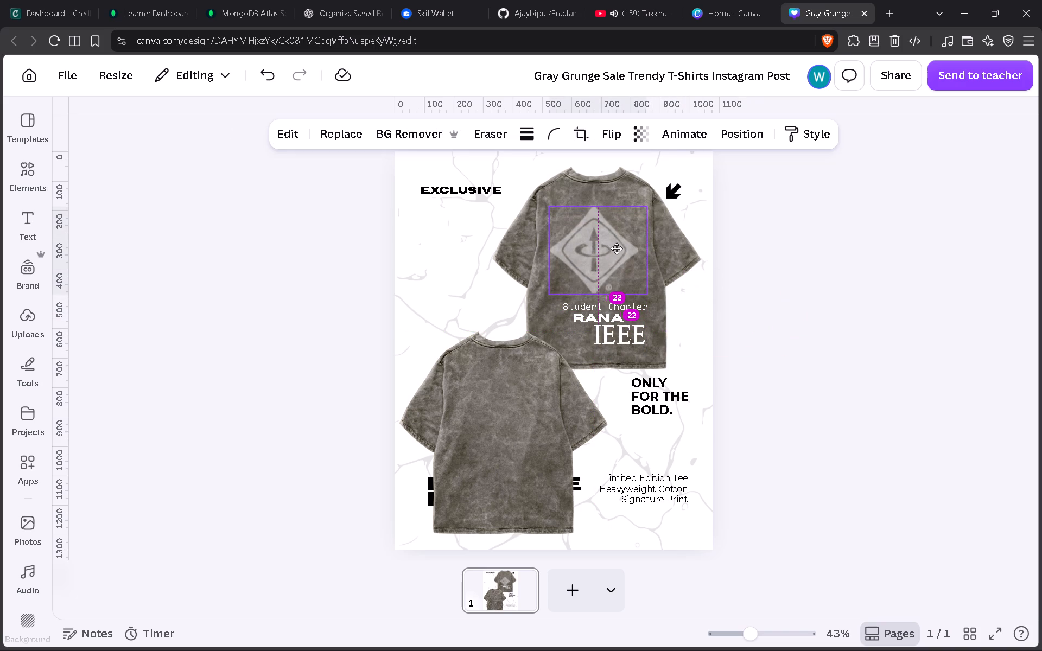
Shift the diamond logo sideways above the Student Chapter text, leaving it slightly left of the back T-shirt's centre.
{"action": "left_click_drag", "start_coordinate": [617, 248], "coordinate": [619, 248]}
{"action": "left_click", "coordinate": [619, 248]}
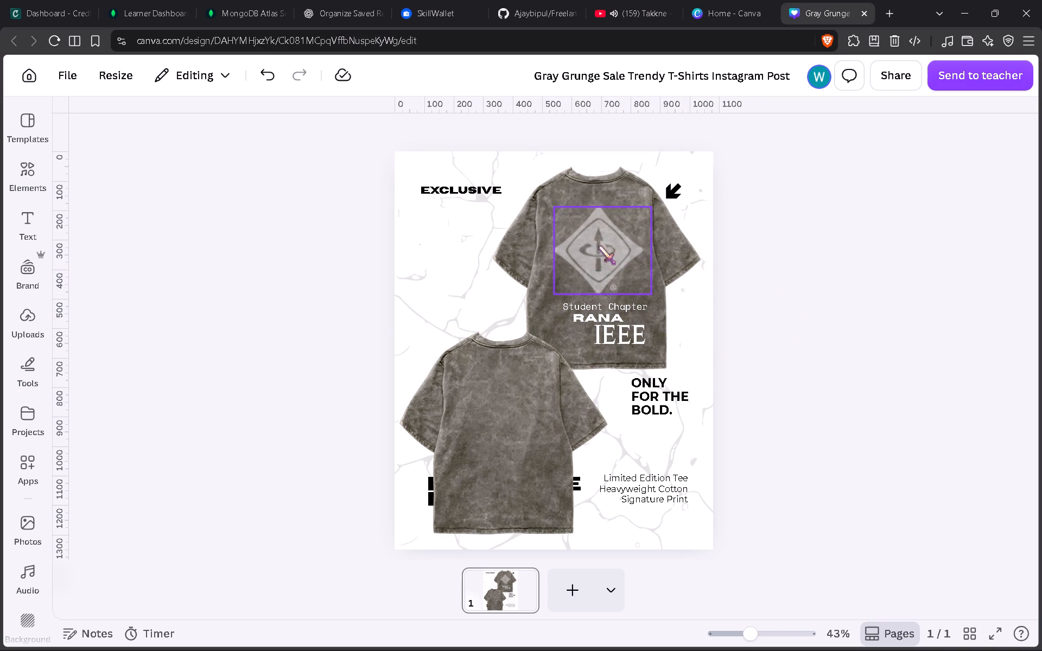
{"action": "left_click_drag", "start_coordinate": [592, 242], "coordinate": [583, 242]}
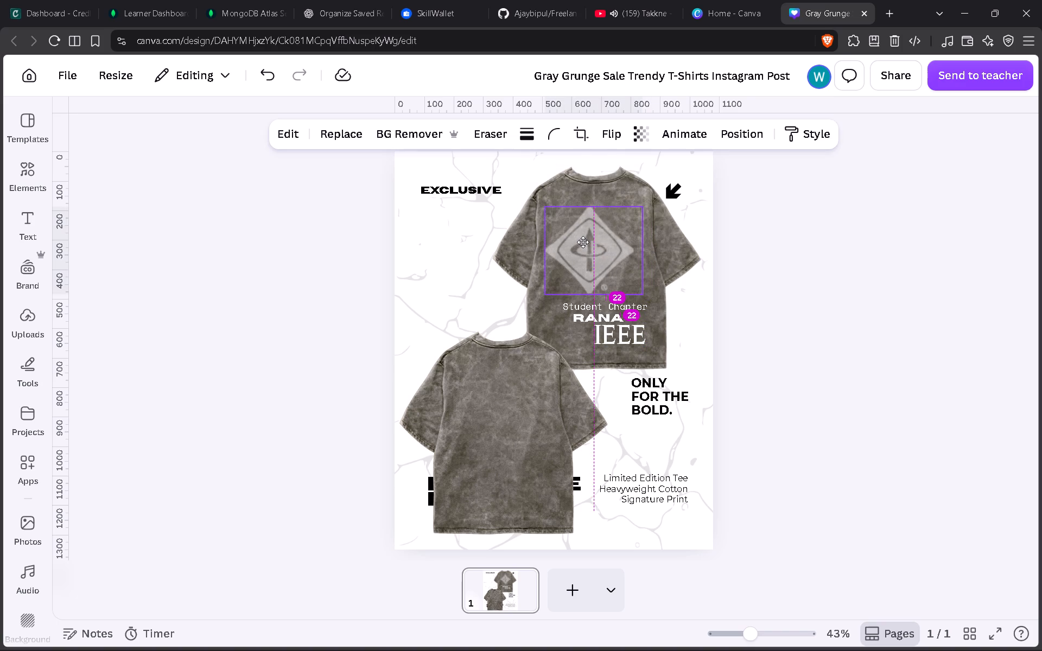
{"action": "left_click_drag", "start_coordinate": [583, 242], "coordinate": [586, 242]}
{"action": "left_click", "coordinate": [796, 290]}
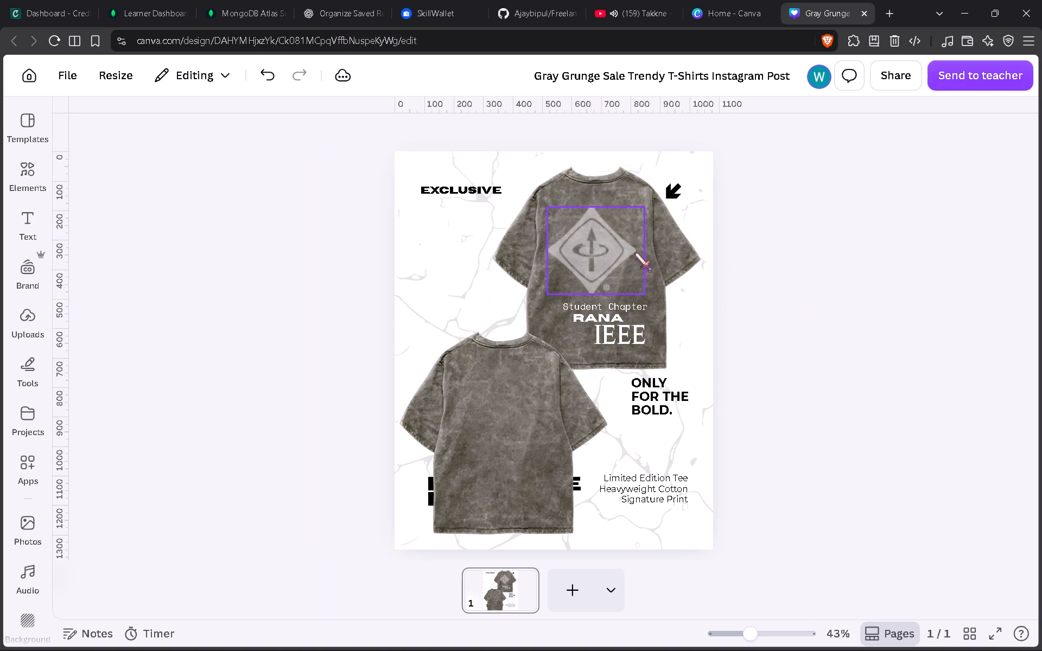
Nudge the diamond logo 17 small increments to the right to centre the diamond on the back T-shirt.
{"action": "left_click", "coordinate": [625, 244]}
{"action": "key", "text": "Right"}
{"action": "key", "text": "Right"}
{"action": "key", "text": "Right"}
{"action": "key", "text": "Right"}
{"action": "key", "text": "Right"}
{"action": "key", "text": "Right"}
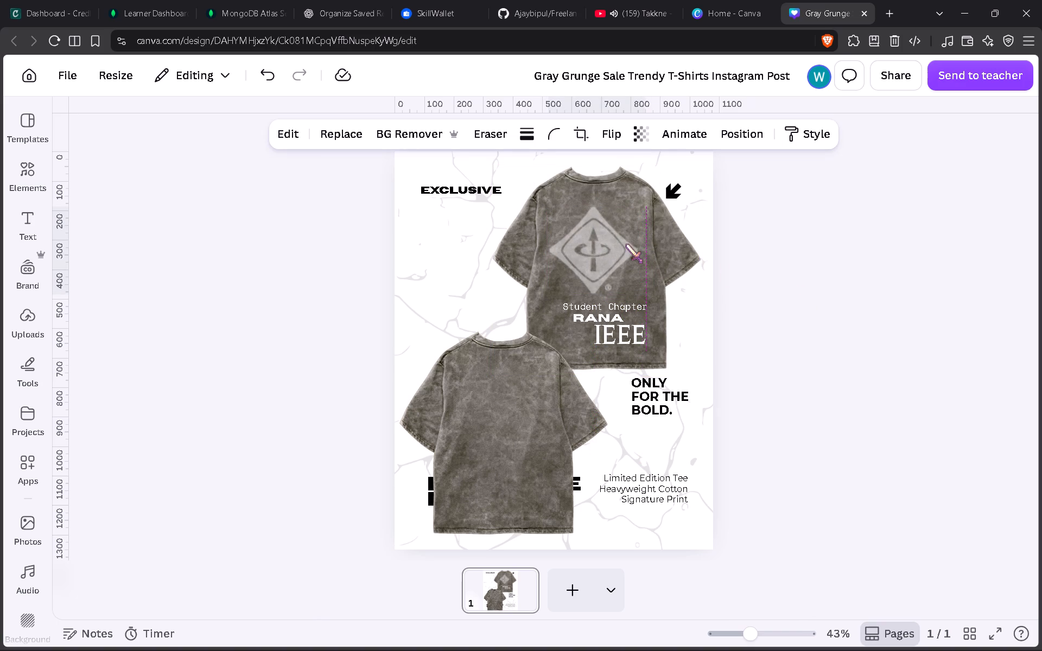
{"action": "key", "text": "Right"}
{"action": "key", "text": "Right"}
{"action": "key", "text": "Right"}
{"action": "key", "text": "Right"}
{"action": "key", "text": "Right"}
{"action": "key", "text": "Right"}
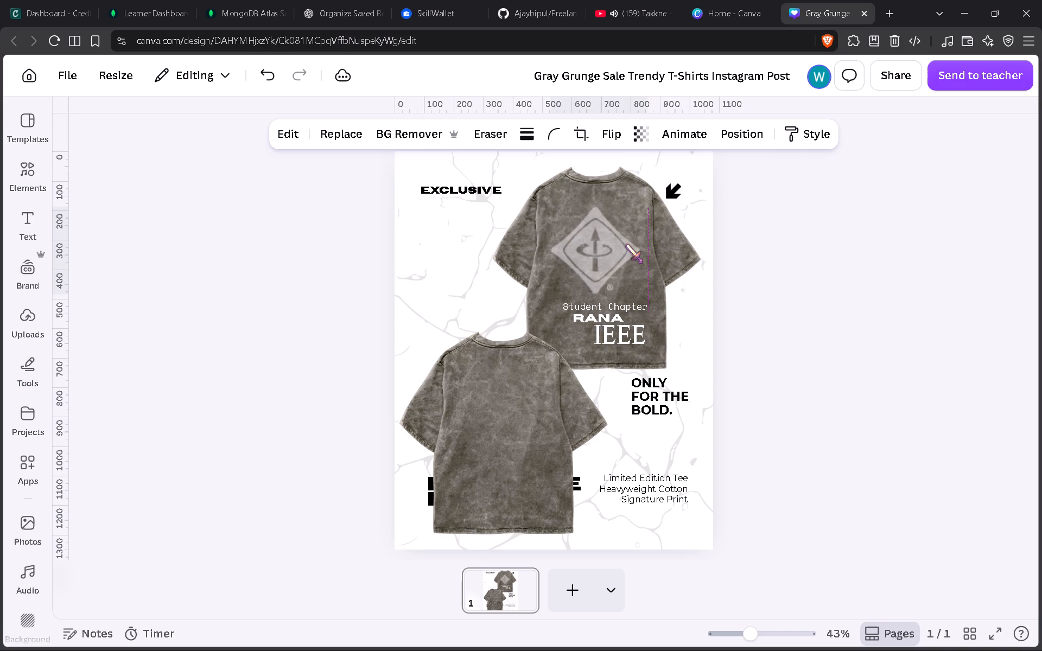
{"action": "key", "text": "Right"}
{"action": "key", "text": "Right"}
{"action": "key", "text": "Right"}
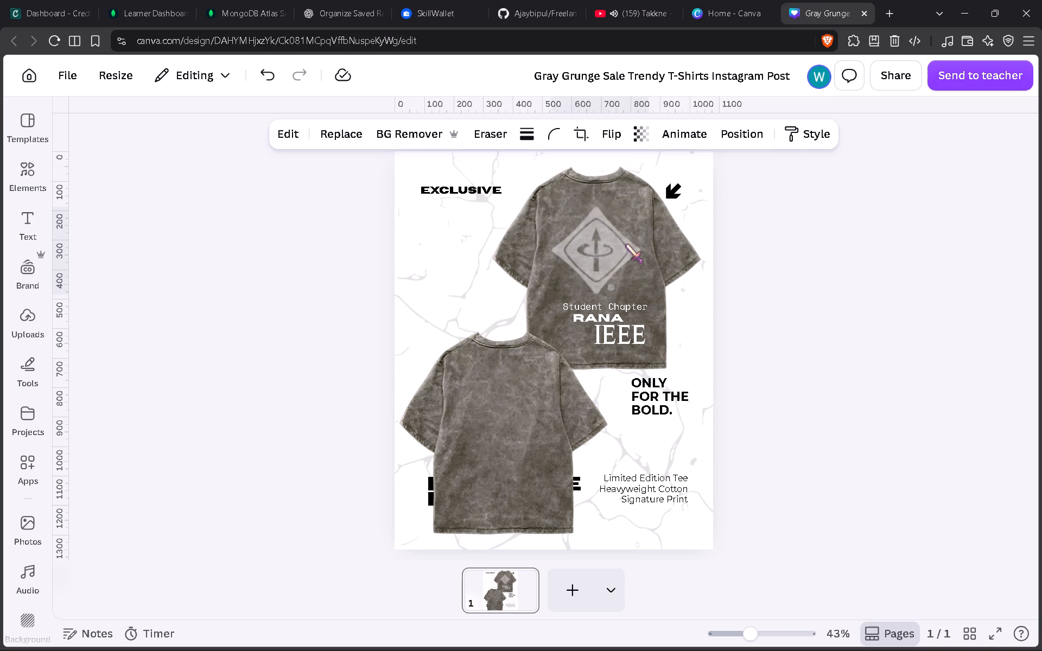
{"action": "key", "text": "Right"}
{"action": "key", "text": "Right"}
{"action": "left_click", "coordinate": [770, 289]}
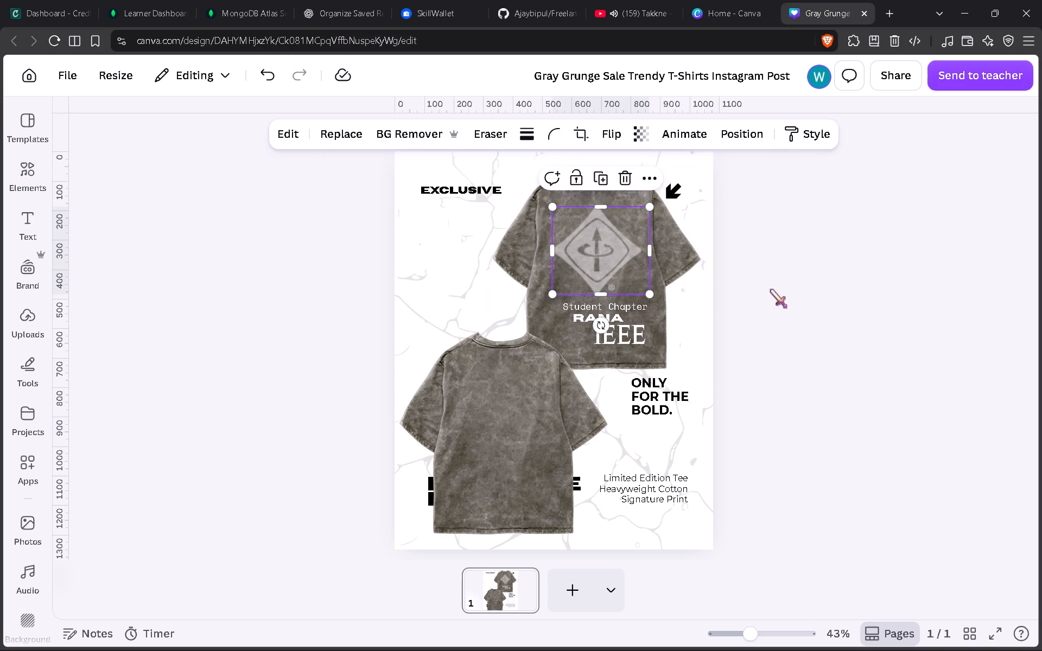
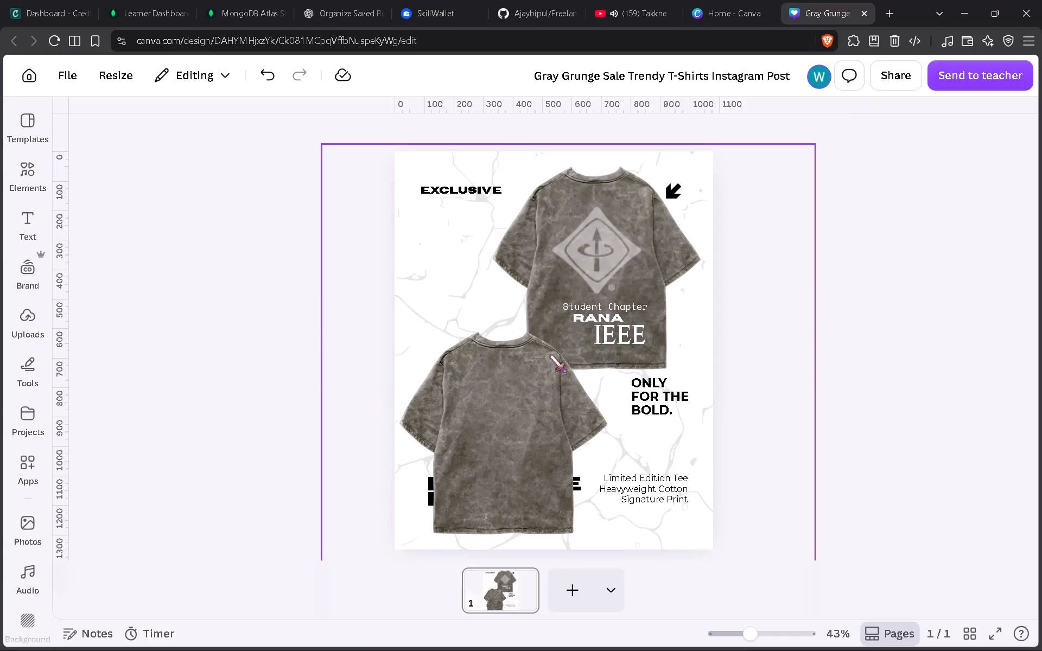
Move the RANA text from the back T-shirt to the centre of the front T-shirt's upper chest.
{"action": "left_click", "coordinate": [613, 314]}
{"action": "left_click_drag", "start_coordinate": [613, 314], "coordinate": [547, 361]}
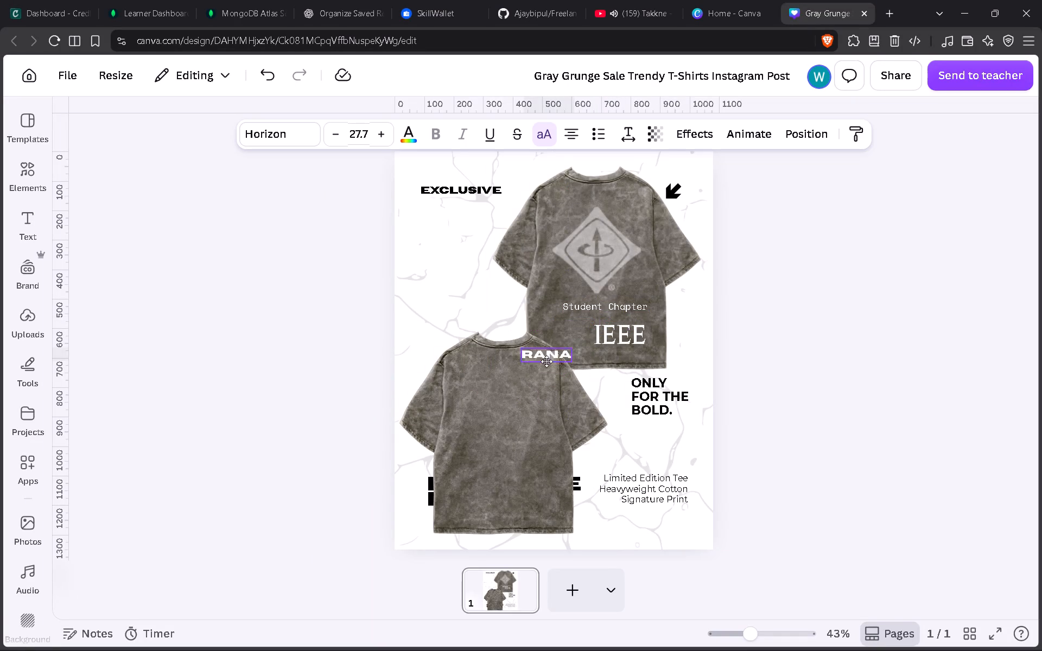
{"action": "left_click_drag", "start_coordinate": [547, 361], "coordinate": [515, 379]}
Stack the IEEE heading over the diamond logo's lower tip on the back T-shirt, with the Student Chapter text centred closely beneath it.
{"action": "left_click_drag", "start_coordinate": [605, 337], "coordinate": [583, 310]}
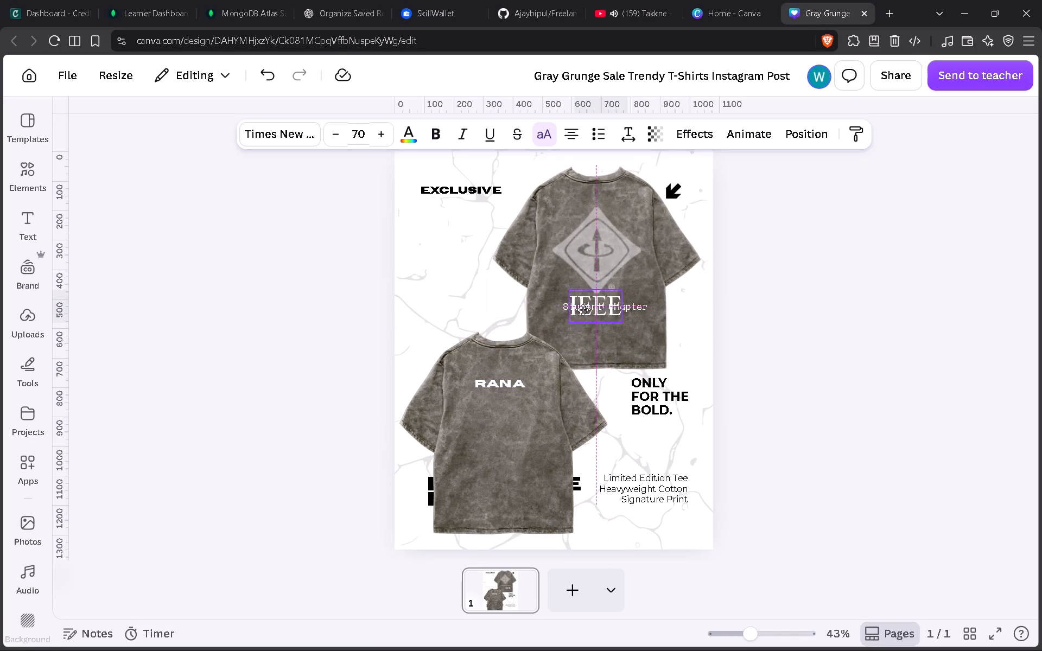
{"action": "left_click_drag", "start_coordinate": [583, 310], "coordinate": [589, 291]}
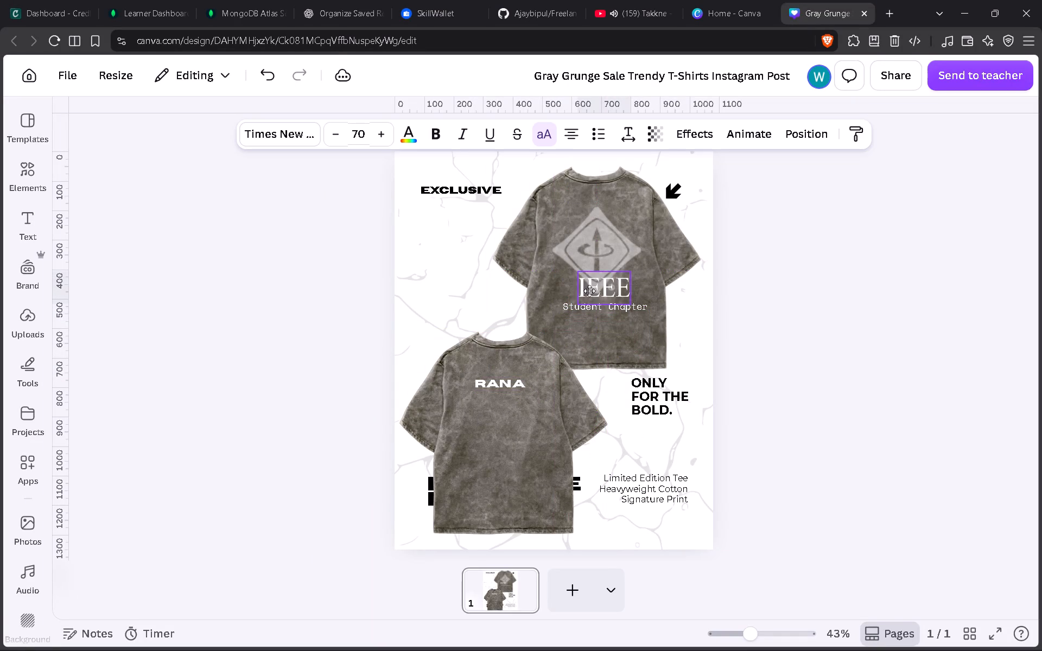
{"action": "left_click_drag", "start_coordinate": [589, 291], "coordinate": [584, 290]}
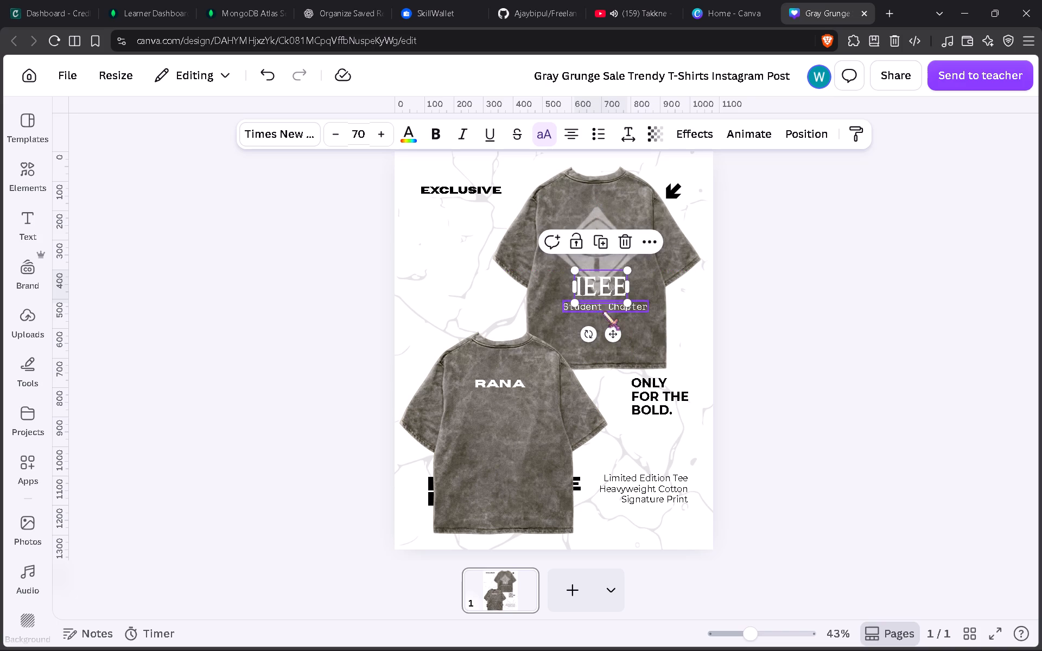
{"action": "left_click", "coordinate": [603, 311]}
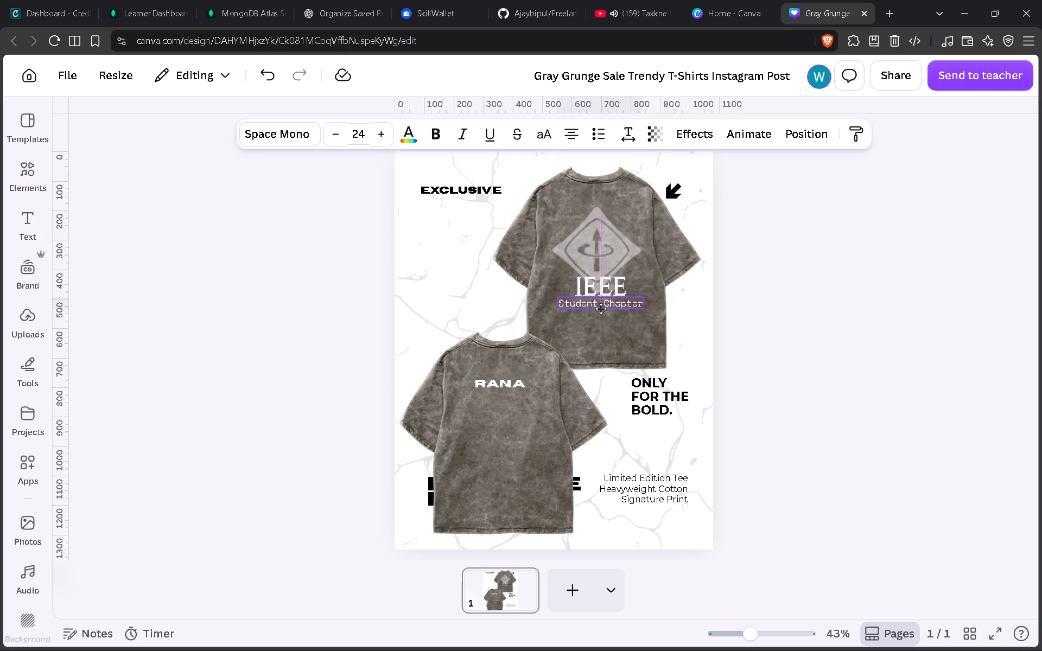
Append a space and "202" to the end of the Student Chapter text on the back T-shirt.
{"action": "left_click", "coordinate": [630, 305]}
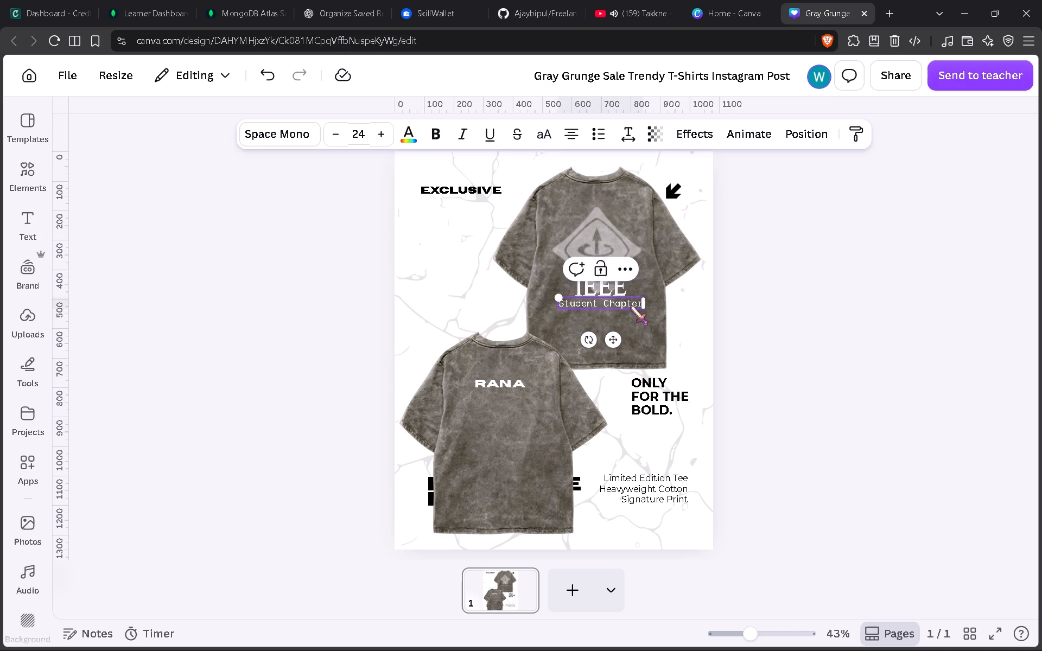
{"action": "left_click_drag", "start_coordinate": [632, 305], "coordinate": [638, 305]}
{"action": "left_click", "coordinate": [638, 305]}
{"action": "key", "text": "ctrl+Right"}
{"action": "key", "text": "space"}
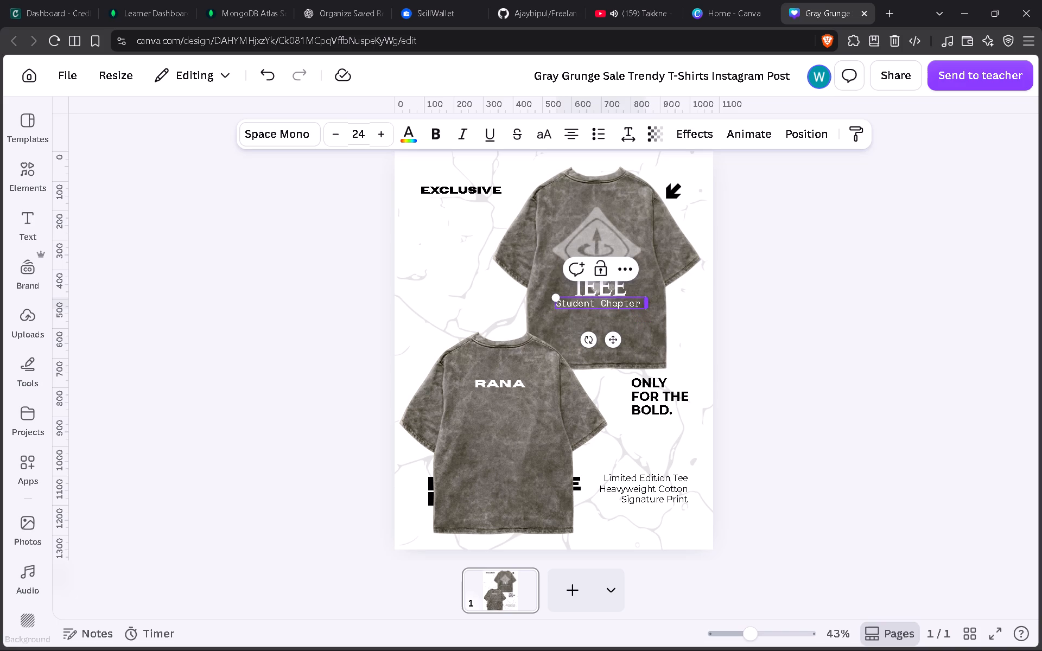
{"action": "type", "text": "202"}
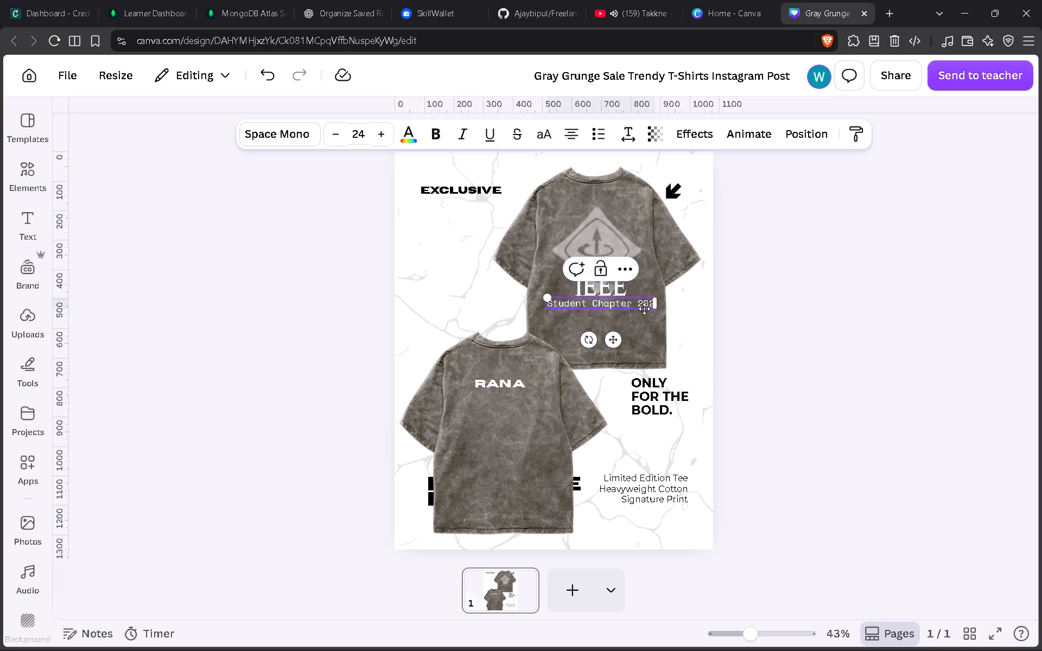
Change the year in the back T-shirt's Student Chapter text so the line reads Student Chapter 24-2028.
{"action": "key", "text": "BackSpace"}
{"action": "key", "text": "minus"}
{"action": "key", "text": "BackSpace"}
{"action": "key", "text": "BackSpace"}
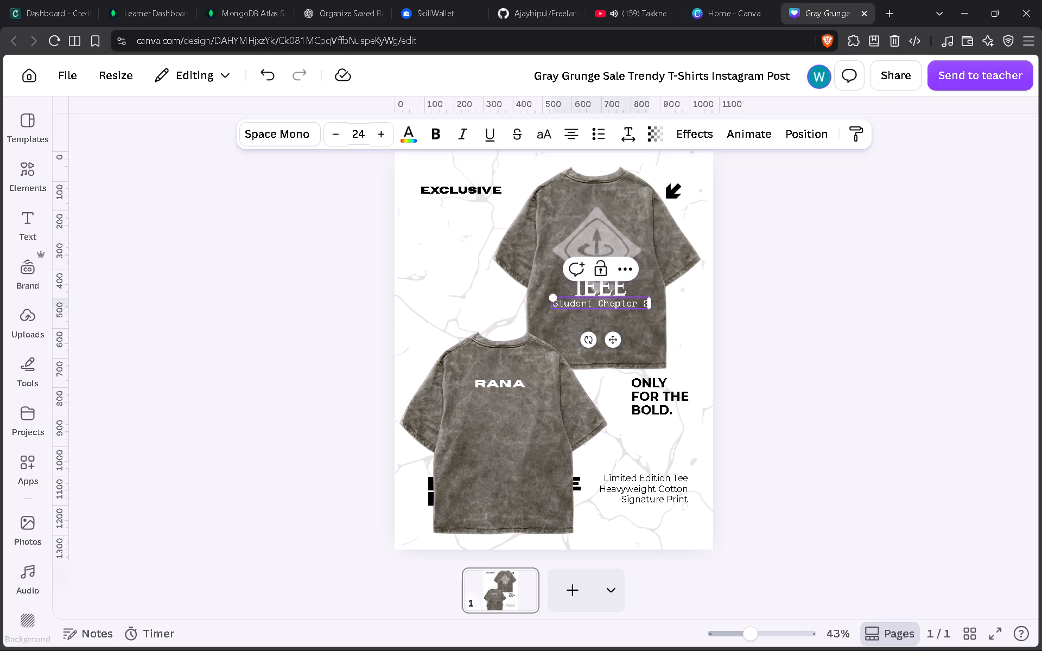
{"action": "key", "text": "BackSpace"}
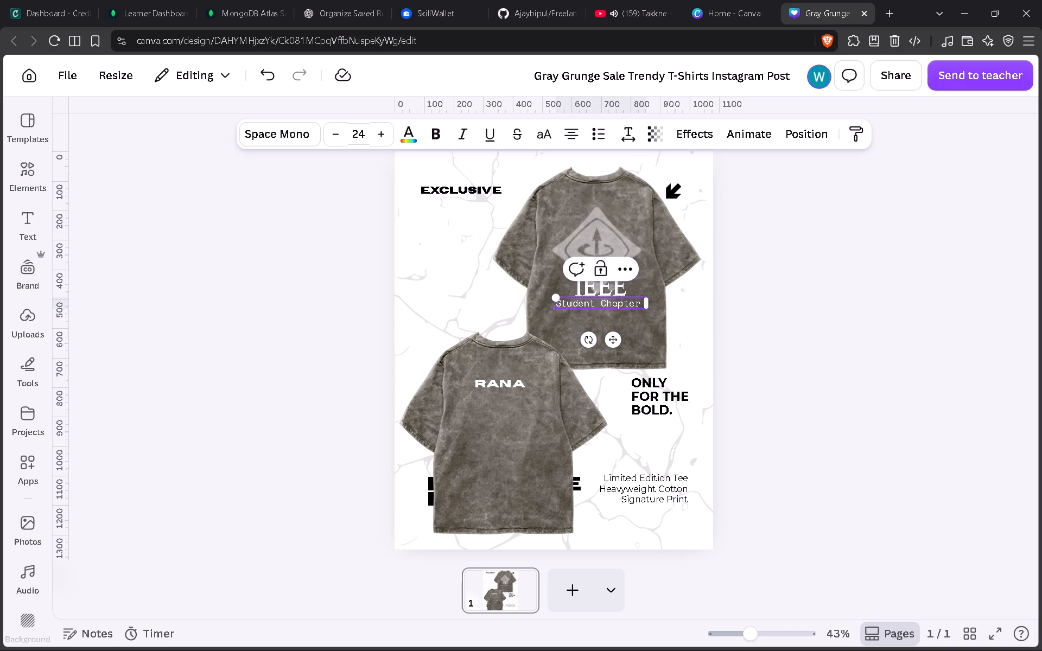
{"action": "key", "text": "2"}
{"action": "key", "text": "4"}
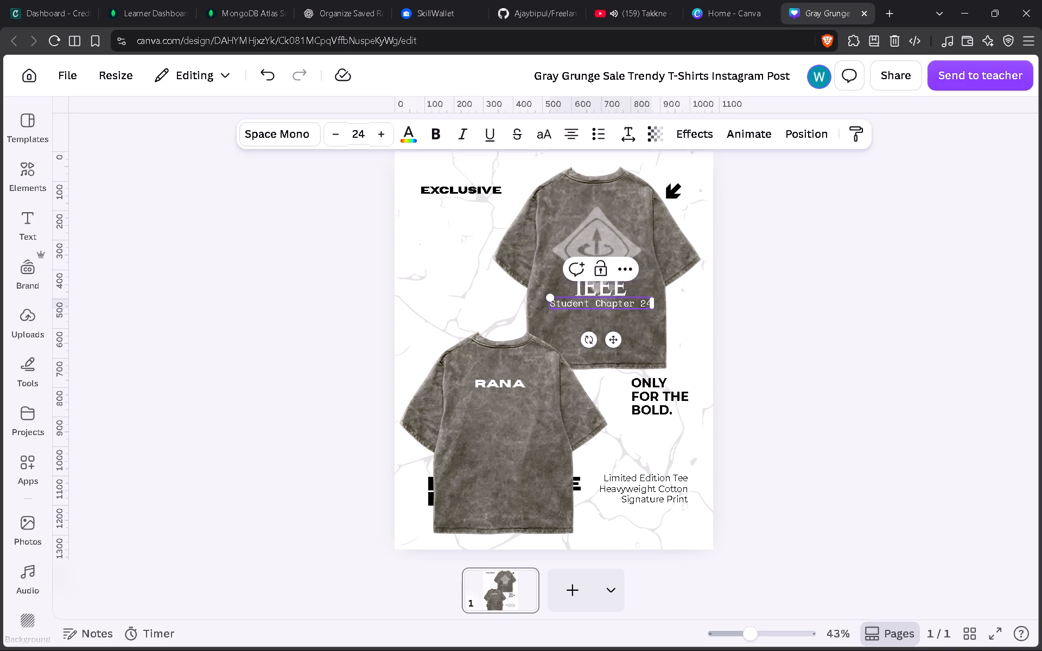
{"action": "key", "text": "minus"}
{"action": "type", "text": "28"}
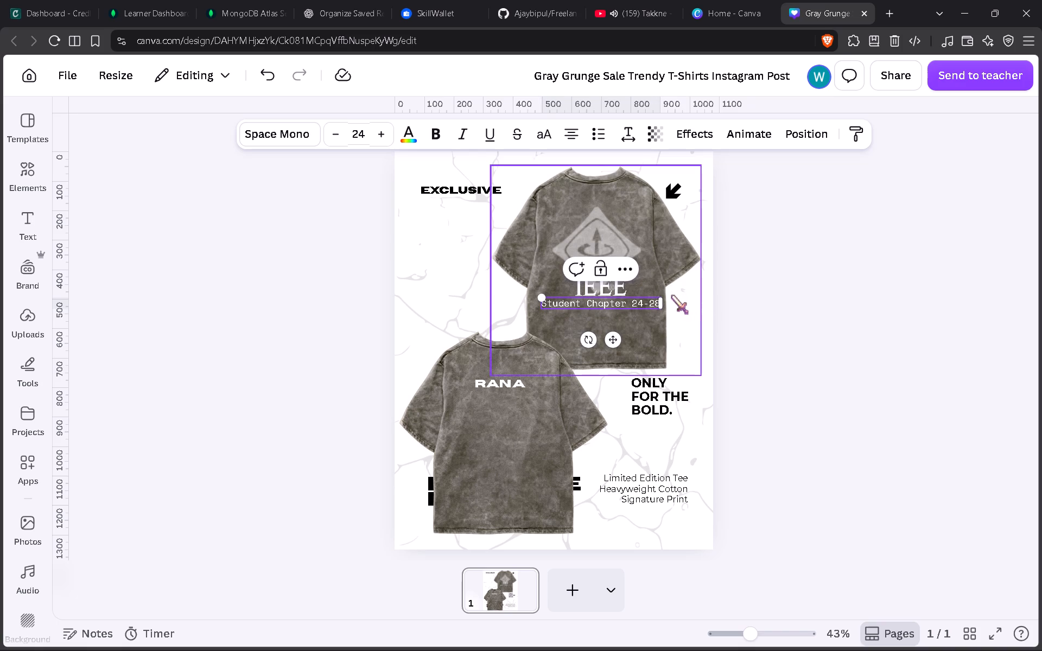
{"action": "key", "text": "BackSpace"}
{"action": "type", "text": "028"}
{"action": "double_click", "coordinate": [808, 407]}
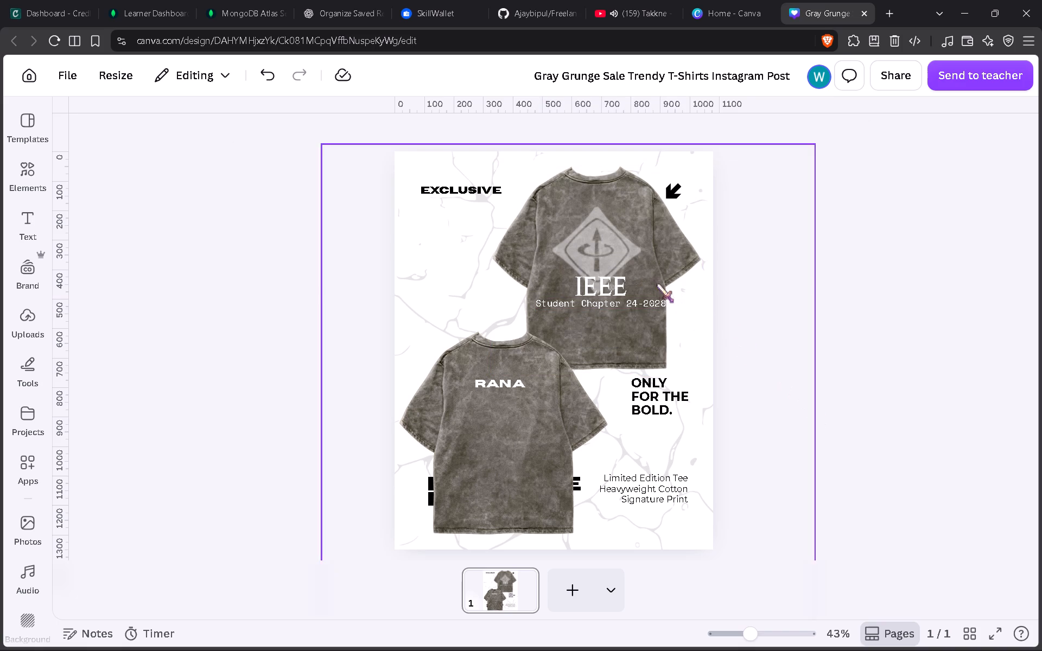
Move the diamond logo off the back T-shirt's centre and park it between the two shirts, clear of the RANA text.
{"action": "left_click", "coordinate": [626, 289]}
{"action": "left_click_drag", "start_coordinate": [611, 211], "coordinate": [580, 271]}
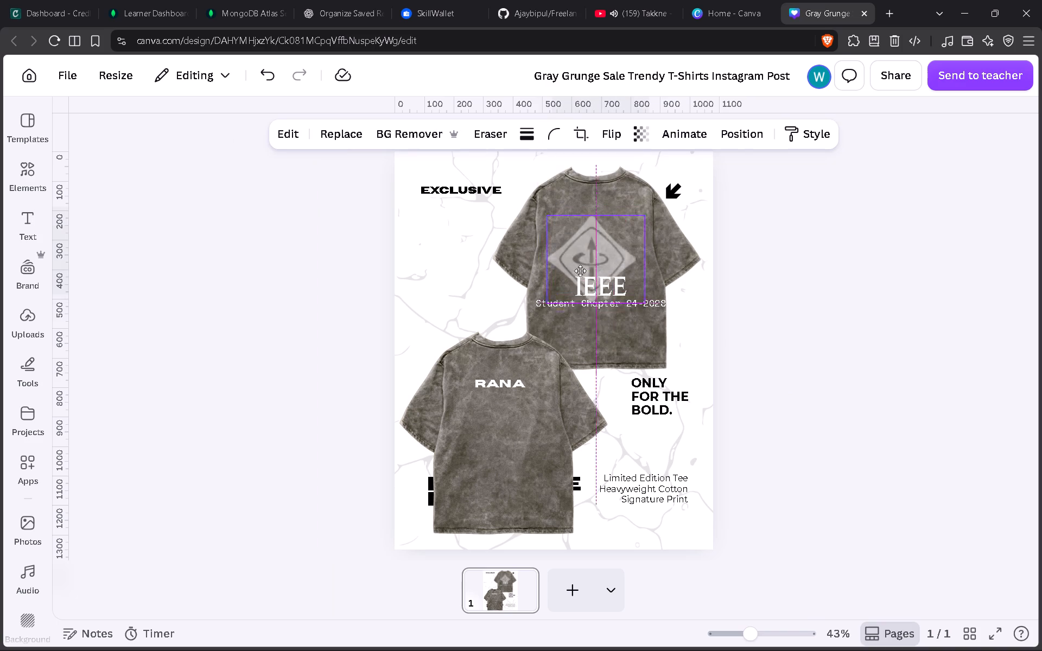
{"action": "left_click_drag", "start_coordinate": [580, 271], "coordinate": [526, 386]}
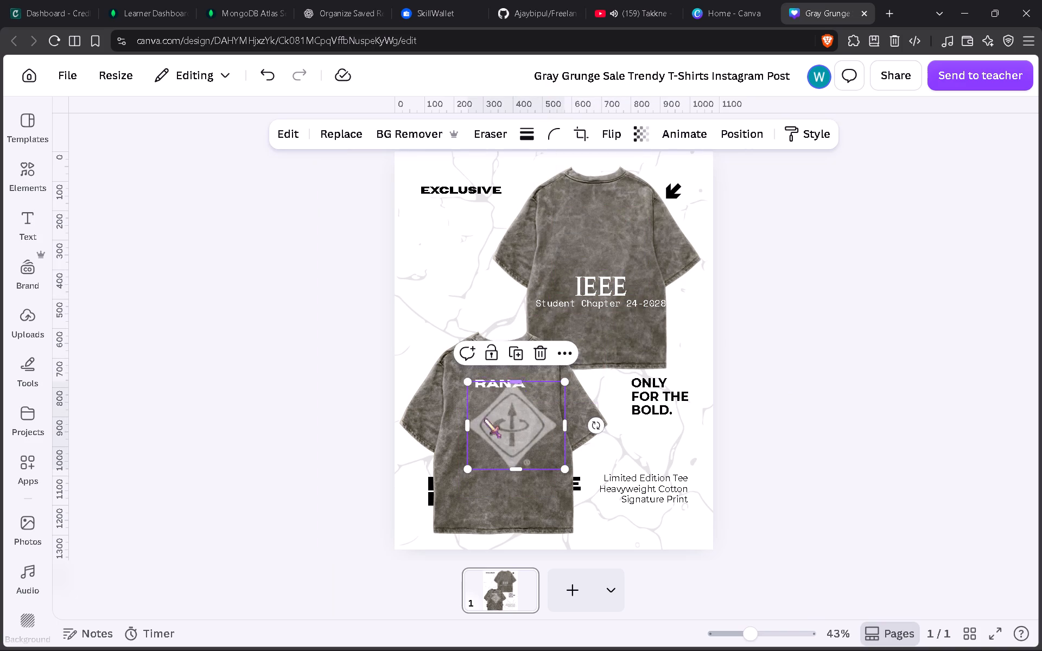
{"action": "left_click_drag", "start_coordinate": [491, 429], "coordinate": [501, 301]}
Delete the RANA text from the front T-shirt.
{"action": "left_click", "coordinate": [503, 381]}
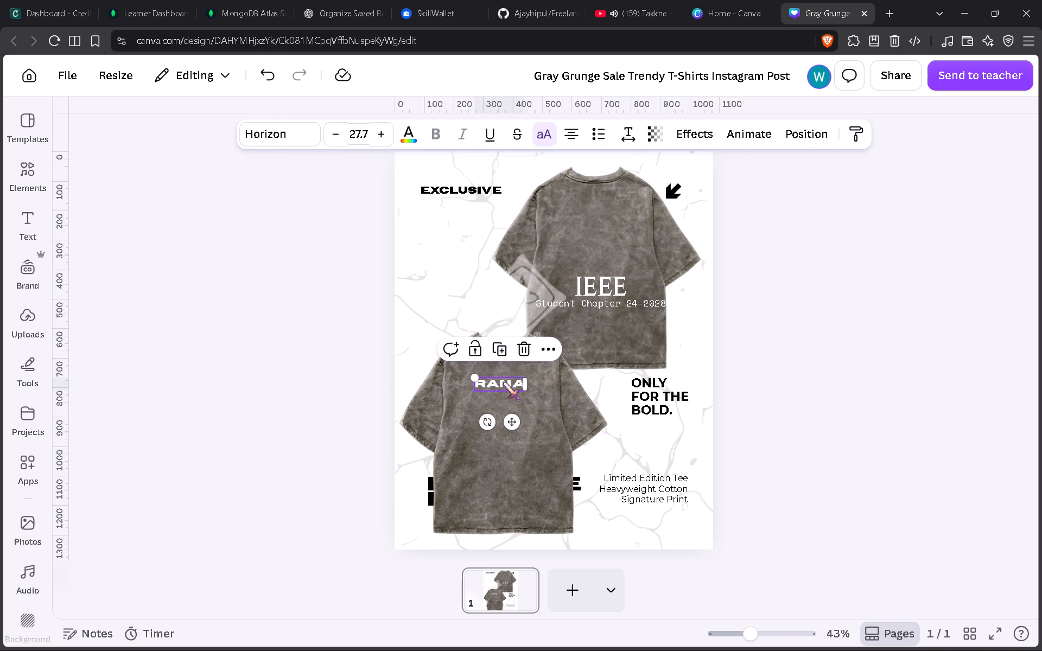
{"action": "left_click", "coordinate": [526, 343]}
Place the diamond logo on the front T-shirt and shrink it to about 202 by 182.
{"action": "left_click_drag", "start_coordinate": [529, 257], "coordinate": [529, 365]}
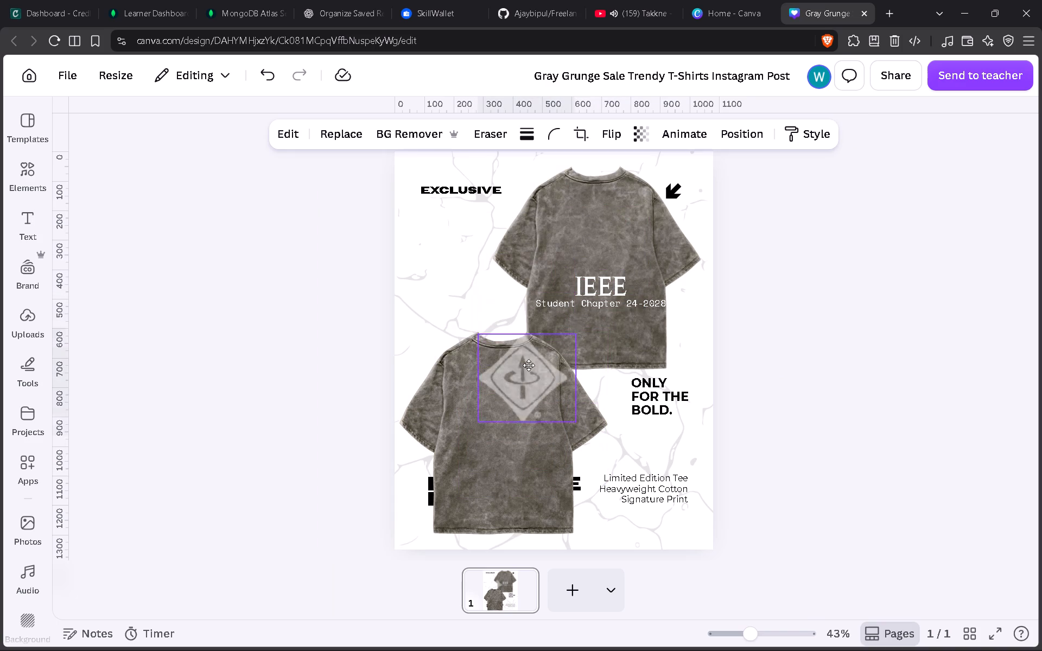
{"action": "left_click_drag", "start_coordinate": [529, 365], "coordinate": [527, 365]}
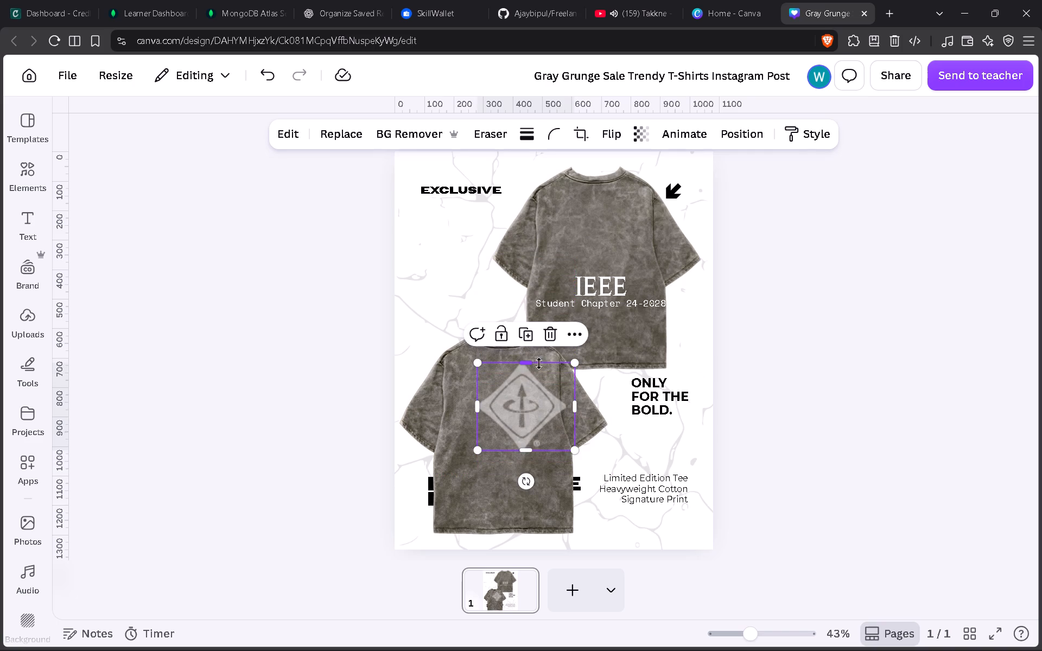
{"action": "left_click_drag", "start_coordinate": [573, 363], "coordinate": [534, 395]}
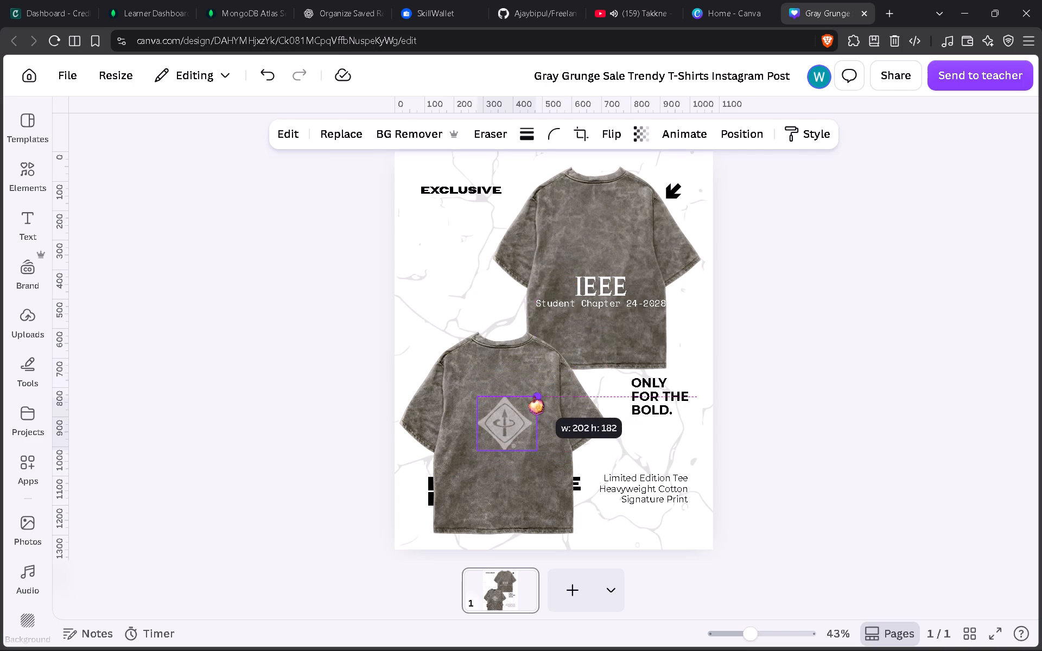
{"action": "left_click_drag", "start_coordinate": [534, 395], "coordinate": [534, 396]}
Set the diamond logo's transparency value to 100.
{"action": "left_click", "coordinate": [635, 135]}
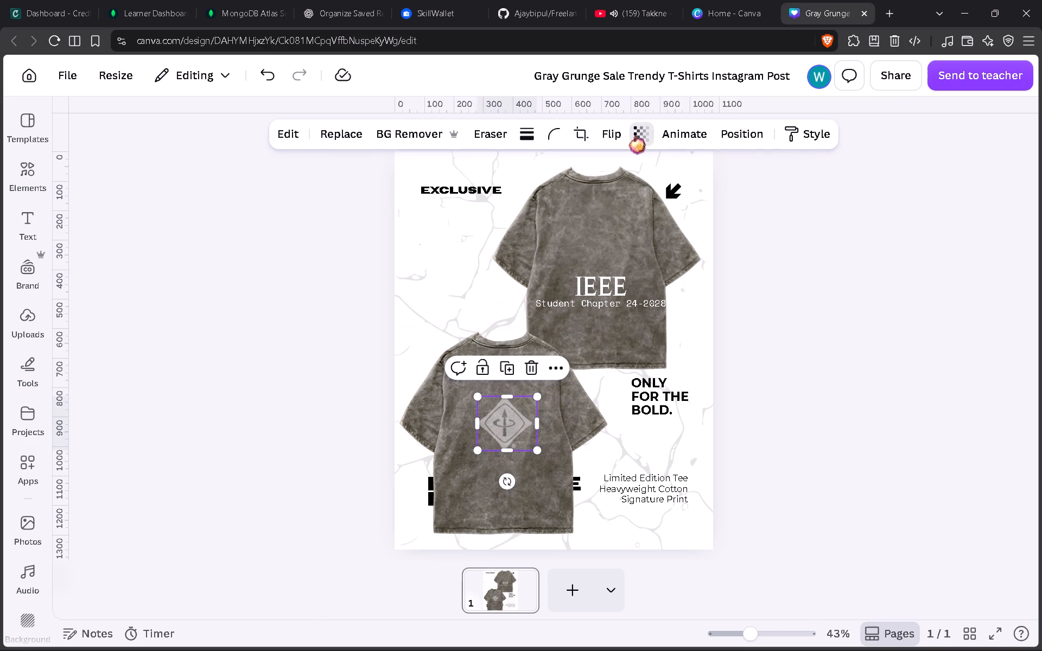
{"action": "left_click_drag", "start_coordinate": [618, 188], "coordinate": [786, 215]}
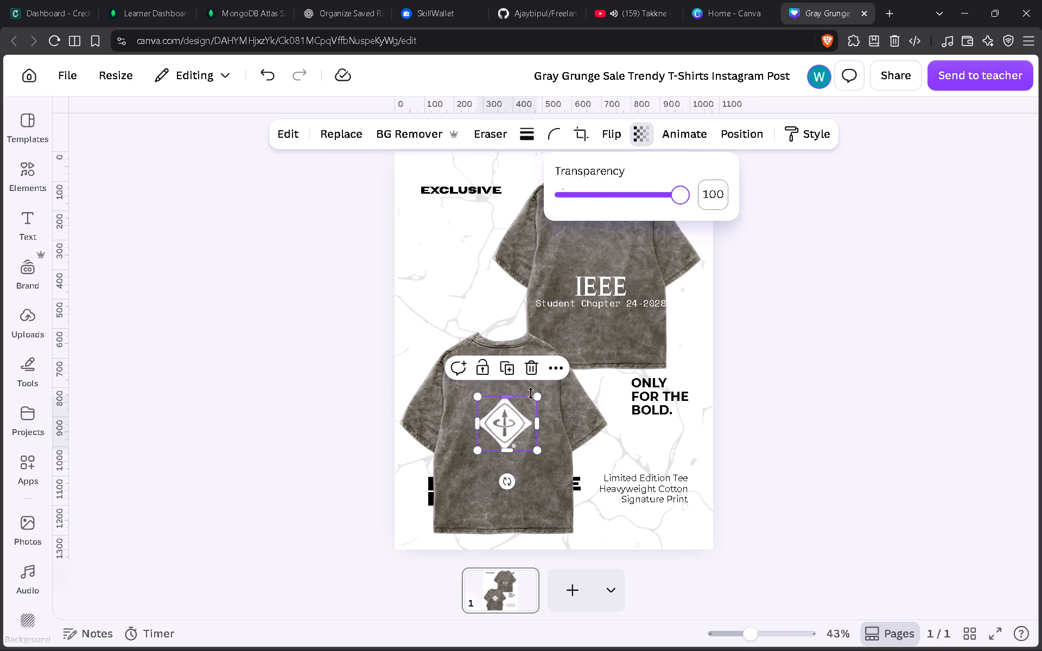
Shrink the diamond logo, move it to the front T-shirt's upper chest near the sleeve, and enlarge it slightly there.
{"action": "left_click_drag", "start_coordinate": [539, 401], "coordinate": [509, 437]}
{"action": "left_click_drag", "start_coordinate": [491, 438], "coordinate": [532, 384]}
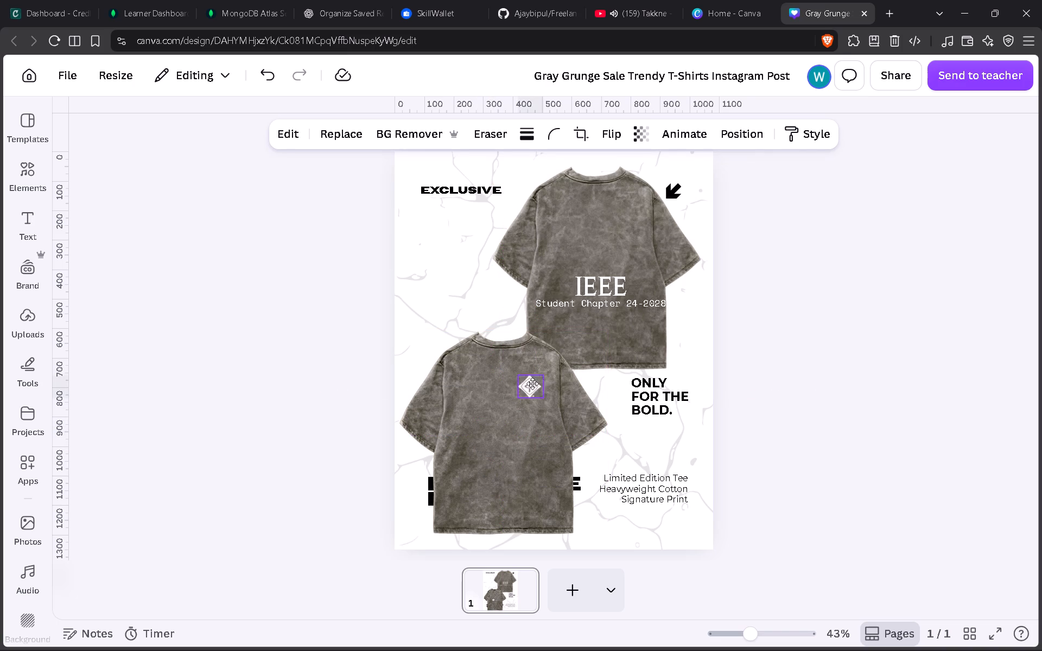
{"action": "left_click_drag", "start_coordinate": [532, 384], "coordinate": [534, 373]}
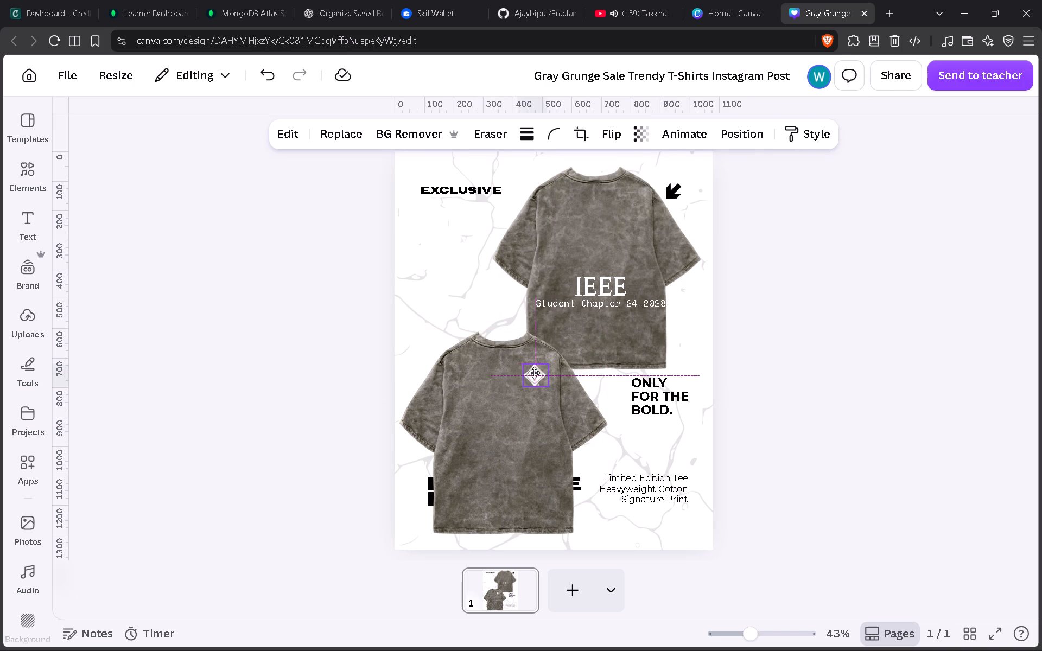
{"action": "left_click_drag", "start_coordinate": [534, 373], "coordinate": [535, 372]}
{"action": "left_click_drag", "start_coordinate": [549, 388], "coordinate": [577, 412]}
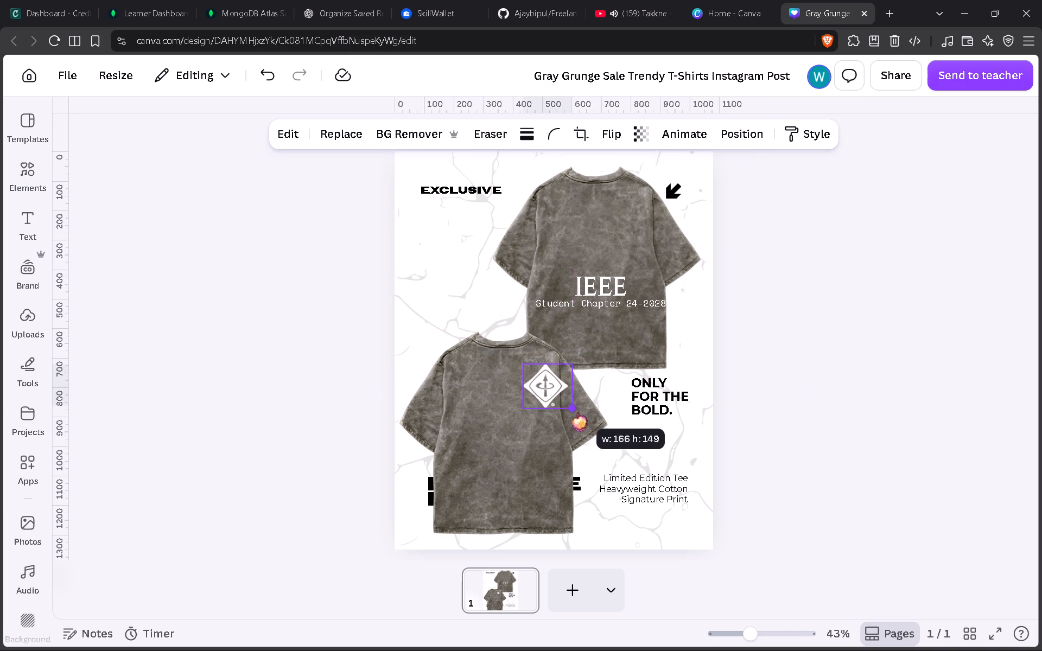
{"action": "left_click_drag", "start_coordinate": [577, 412], "coordinate": [574, 409]}
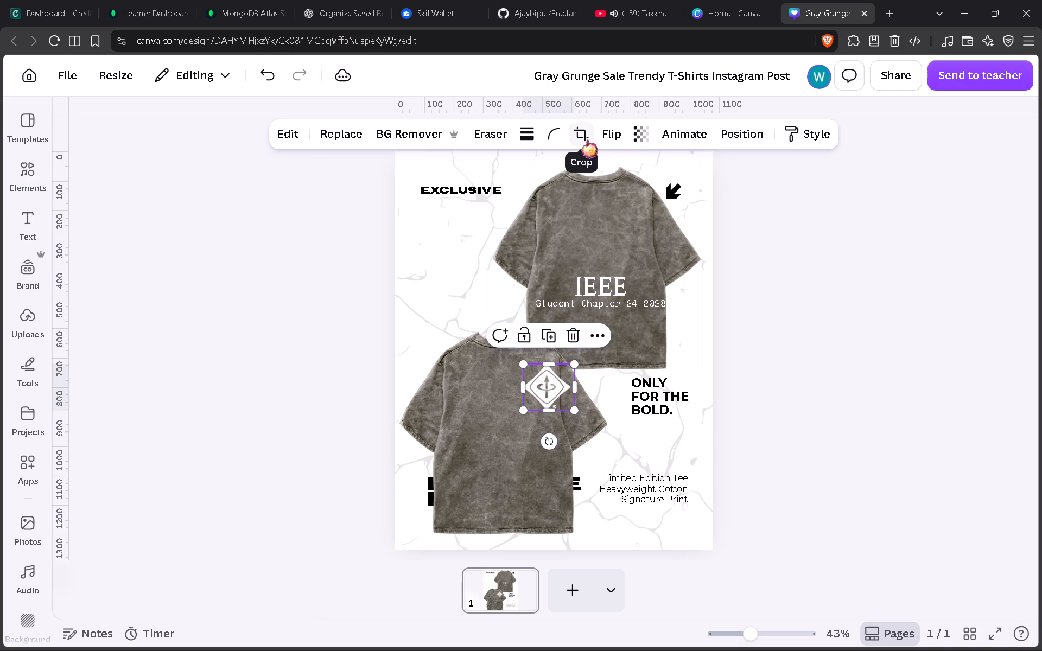
Widen the diamond logo's freeform crop to include the full IEEE lettering beside the diamond.
{"action": "left_click", "coordinate": [587, 139]}
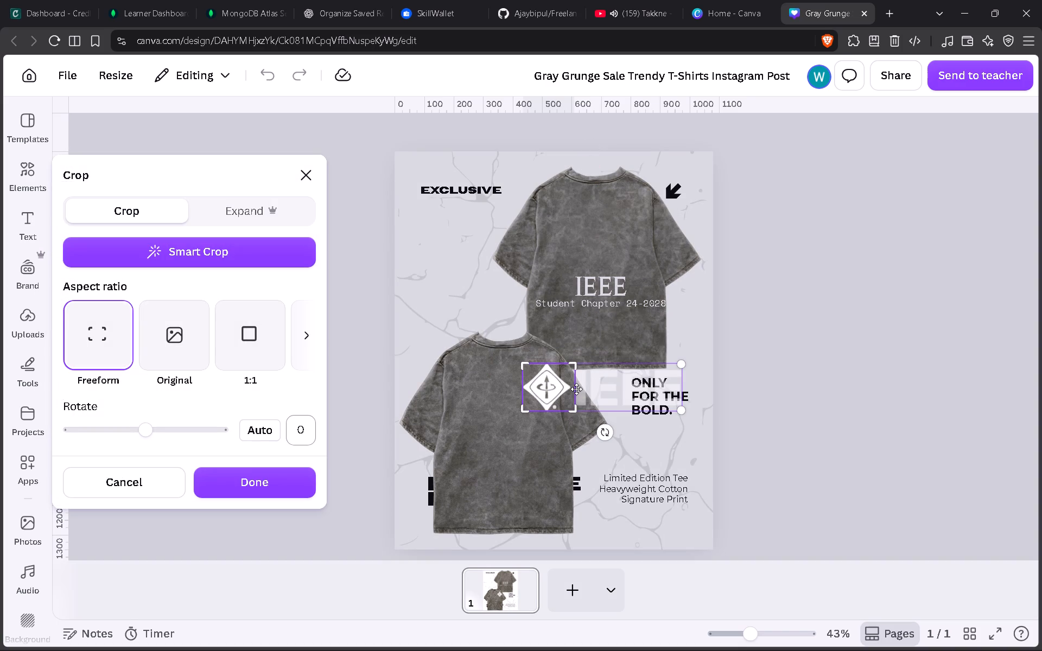
{"action": "left_click_drag", "start_coordinate": [576, 388], "coordinate": [592, 388]}
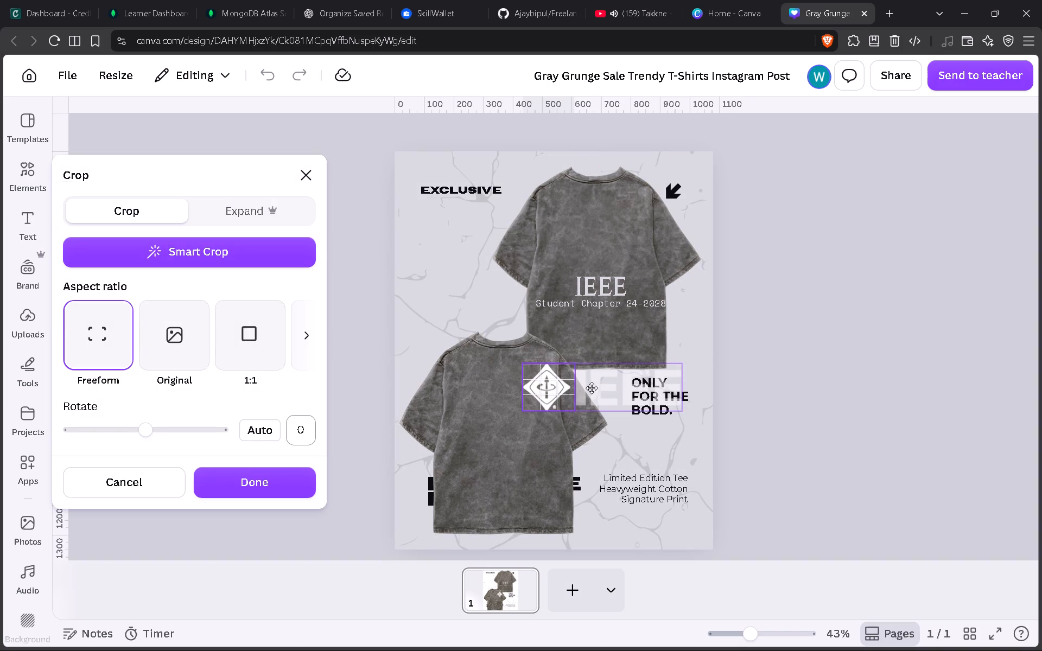
{"action": "left_click_drag", "start_coordinate": [592, 388], "coordinate": [595, 388]}
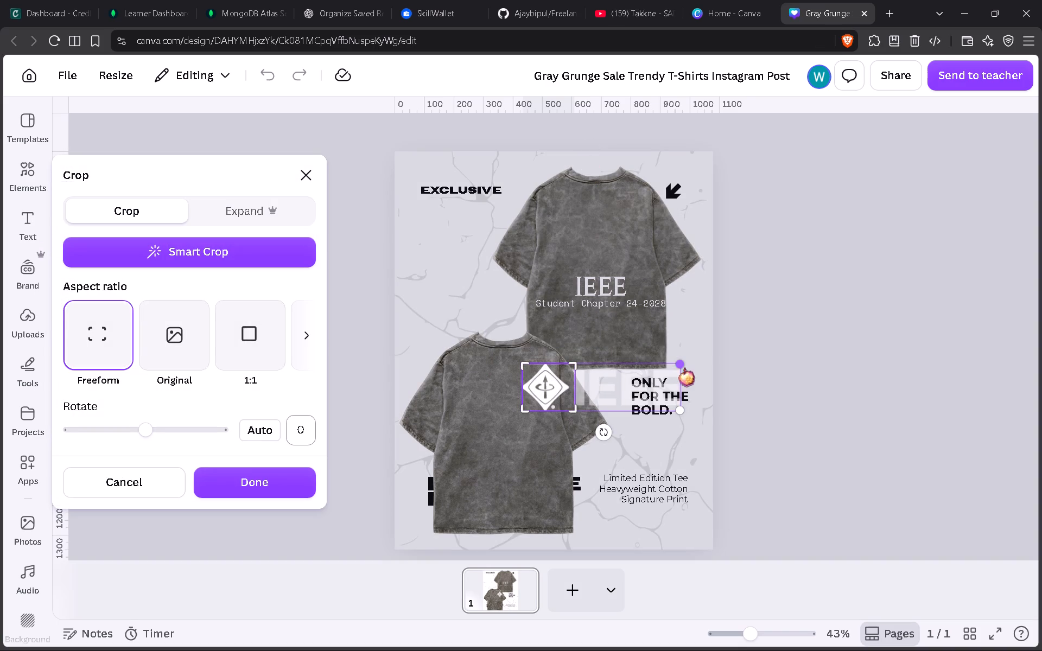
{"action": "left_click_drag", "start_coordinate": [575, 362], "coordinate": [599, 362]}
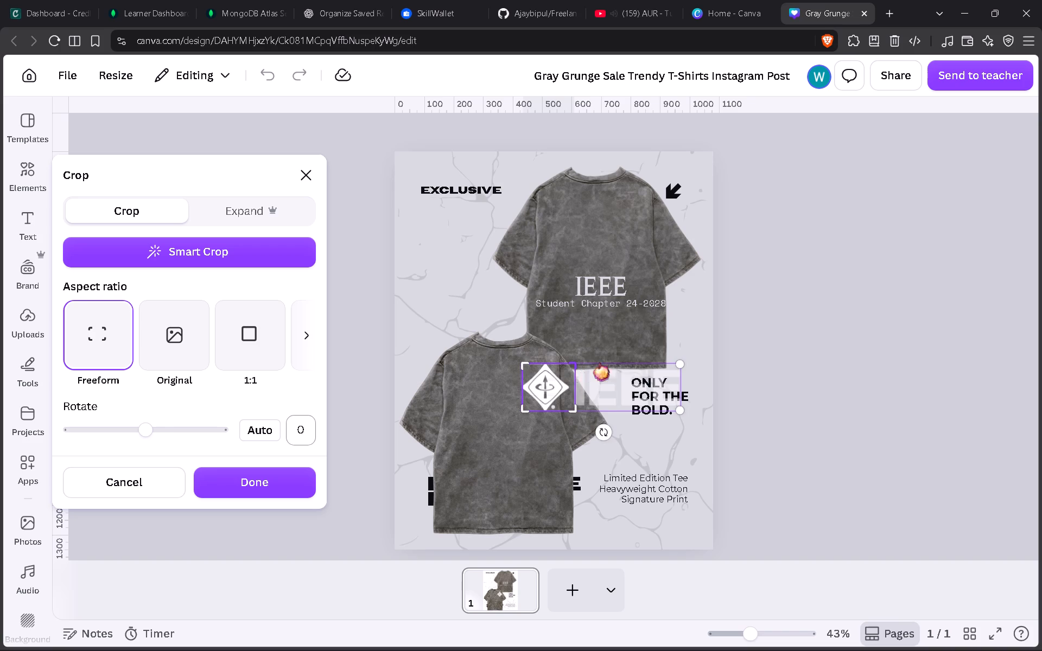
{"action": "left_click_drag", "start_coordinate": [599, 362], "coordinate": [716, 345]}
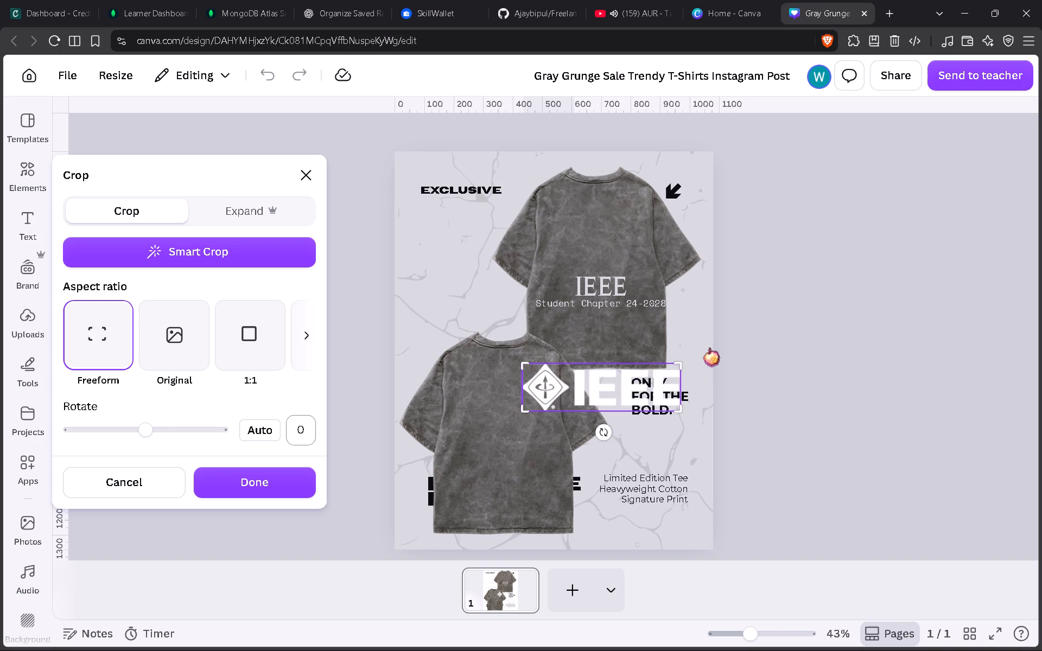
{"action": "left_click_drag", "start_coordinate": [679, 409], "coordinate": [682, 426]}
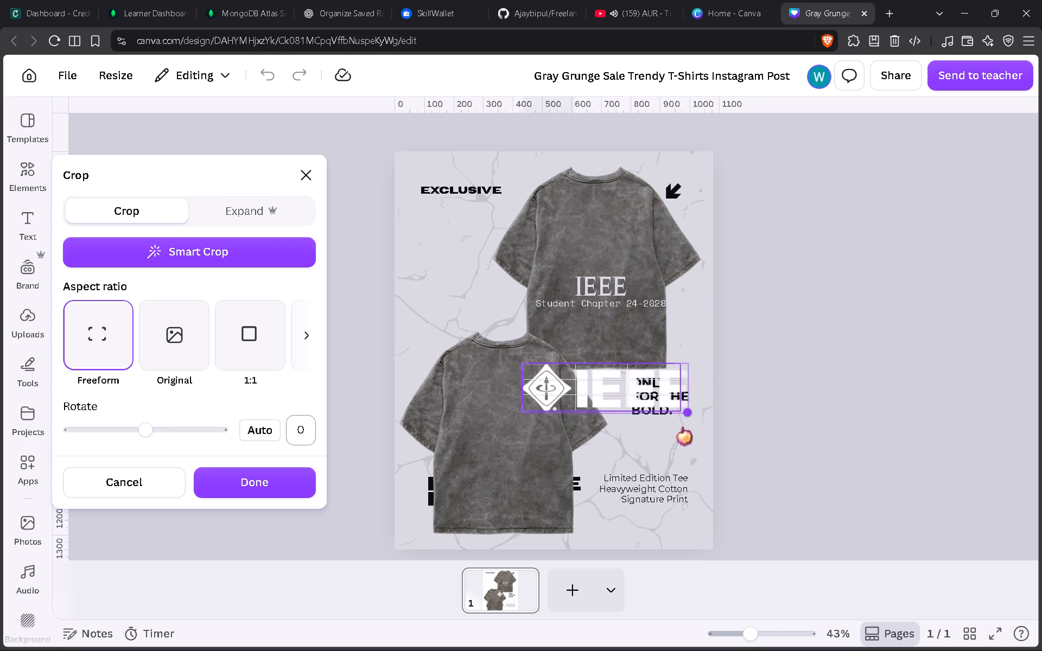
{"action": "left_click_drag", "start_coordinate": [682, 426], "coordinate": [674, 416]}
{"action": "left_click", "coordinate": [805, 402]}
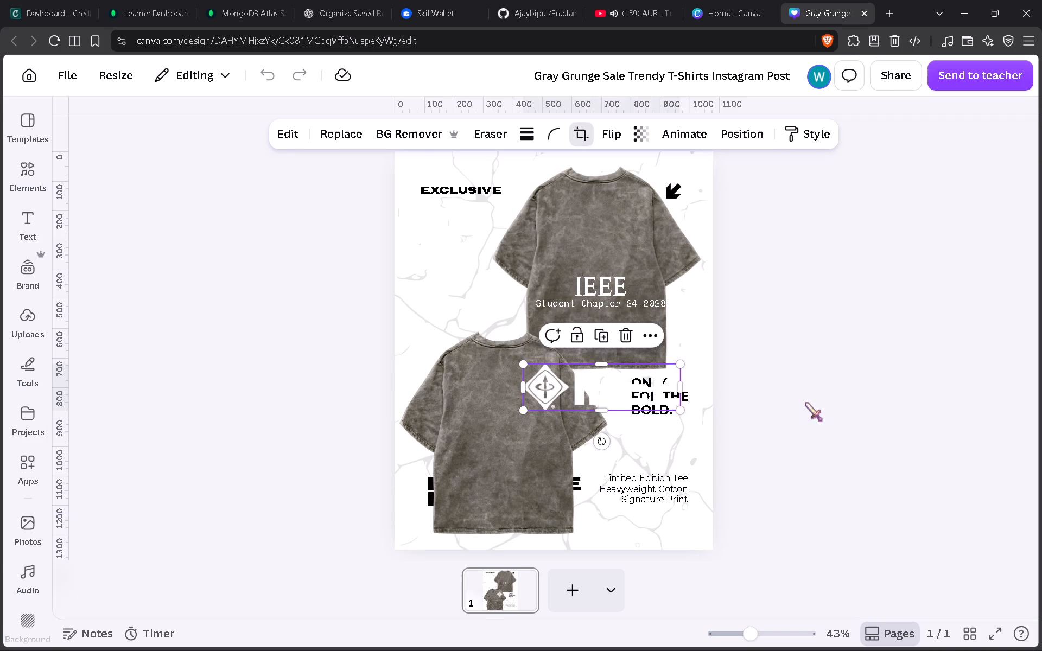
Shrink the uncropped IEEE logo to a small chest mark and place it on the front T-shirt's upper chest, beside the centre.
{"action": "left_click_drag", "start_coordinate": [615, 394], "coordinate": [528, 405]}
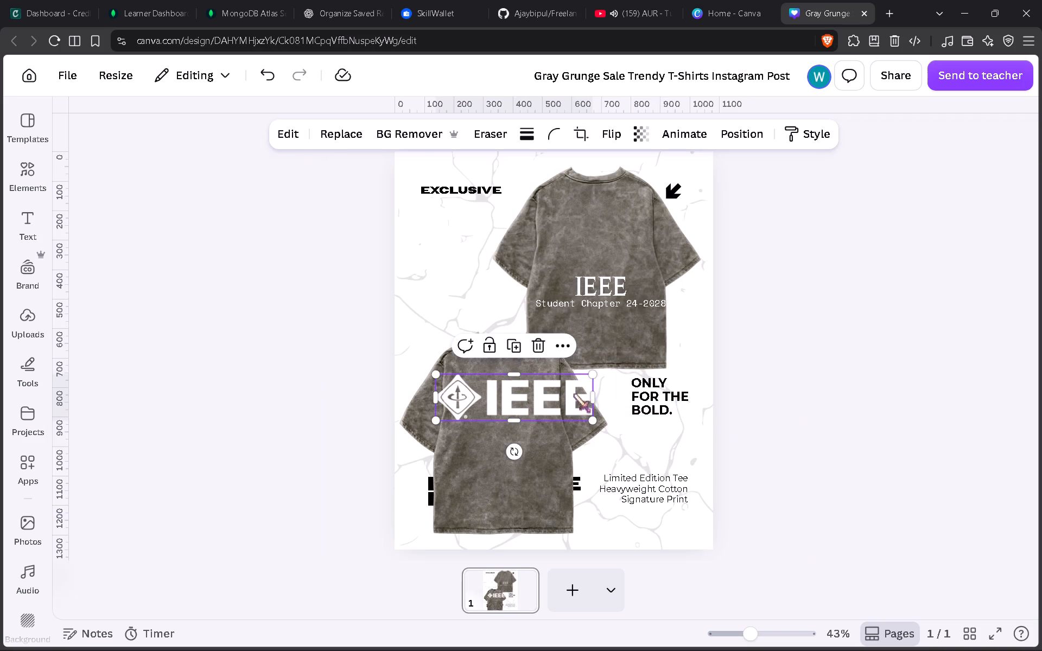
{"action": "left_click_drag", "start_coordinate": [589, 375], "coordinate": [479, 419]}
{"action": "left_click_drag", "start_coordinate": [472, 452], "coordinate": [474, 445]}
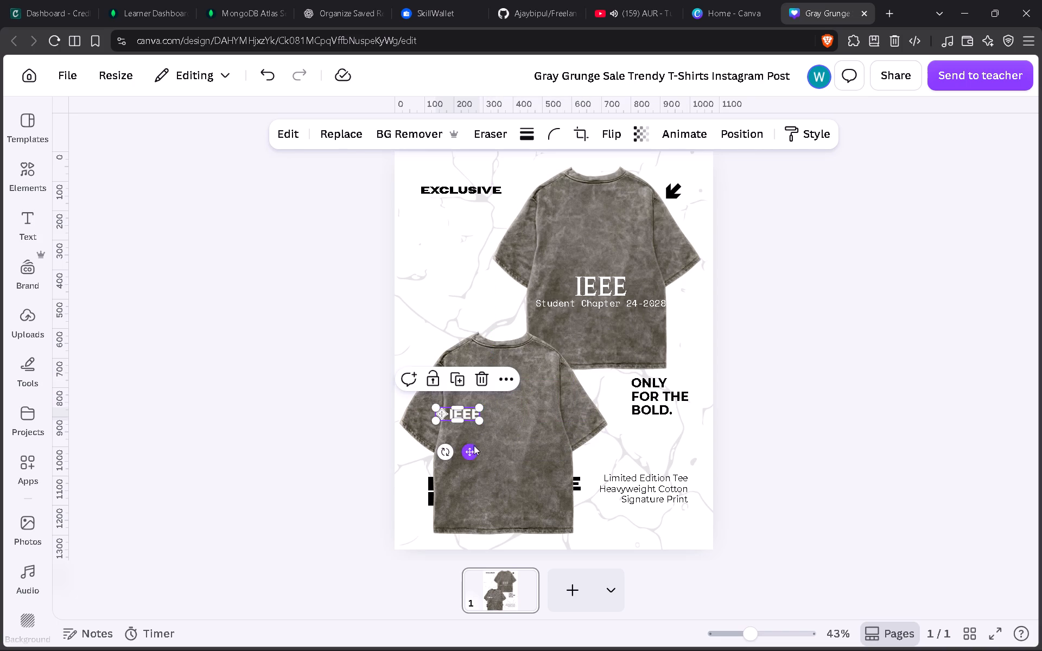
{"action": "left_click_drag", "start_coordinate": [474, 445], "coordinate": [551, 420]}
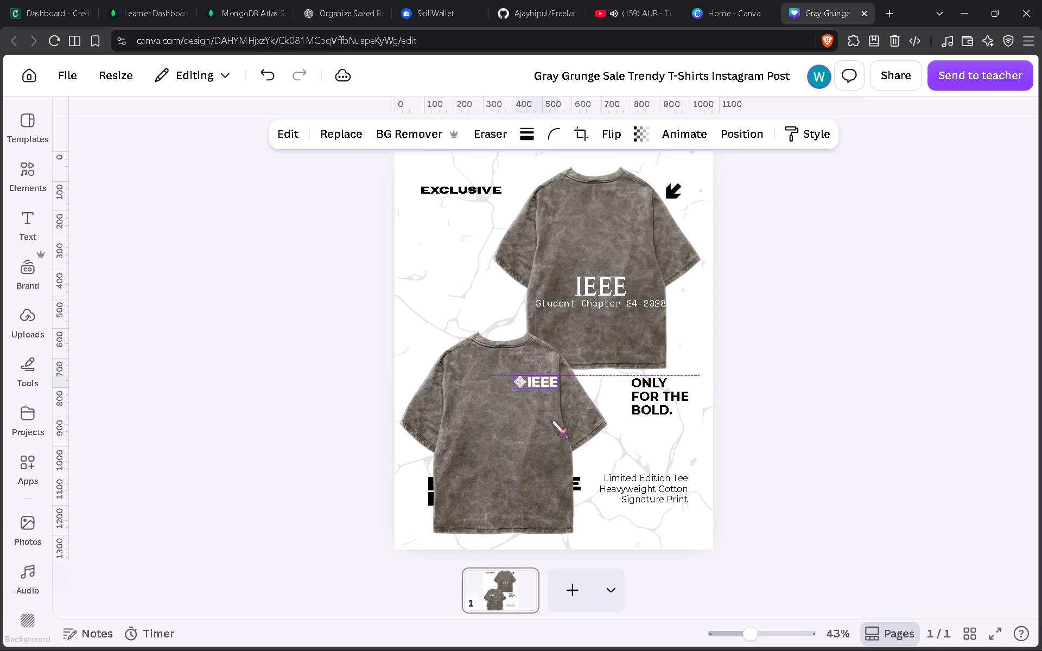
{"action": "left_click_drag", "start_coordinate": [551, 420], "coordinate": [540, 427]}
{"action": "left_click", "coordinate": [751, 411]}
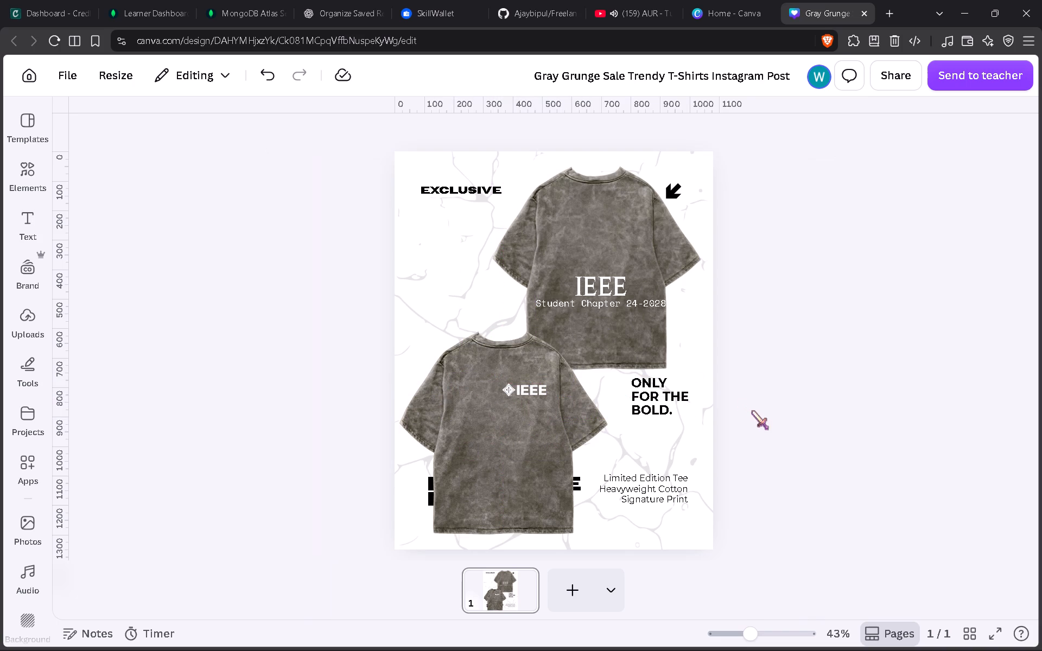
Move the IEEE heading and the Student Chapter line up to the back T-shirt's upper area, keeping the heading above the line.
{"action": "left_click_drag", "start_coordinate": [608, 277], "coordinate": [605, 213]}
{"action": "left_click_drag", "start_coordinate": [628, 302], "coordinate": [625, 245]}
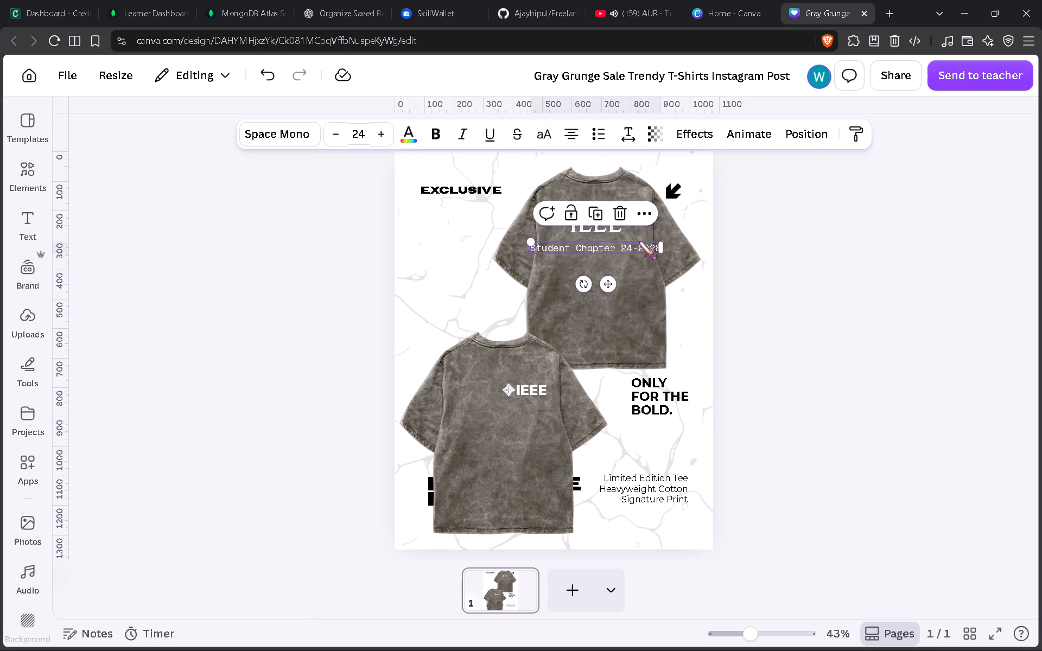
Break the Student Chapter text so that 24-2028 sits on its own second line.
{"action": "left_click", "coordinate": [621, 247]}
{"action": "key", "text": "Return"}
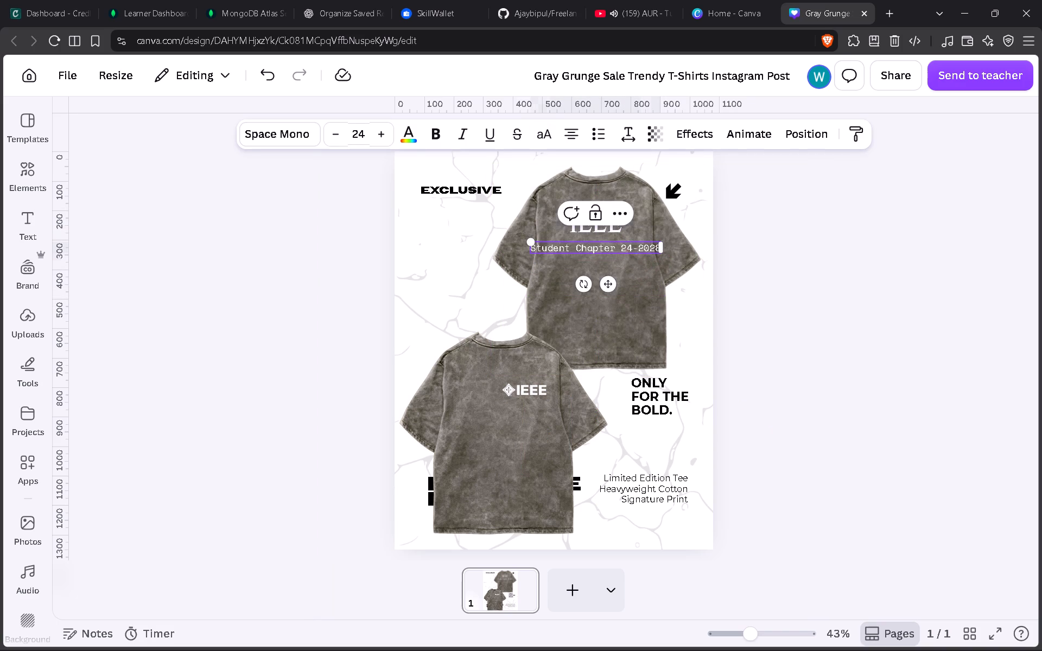
{"action": "left_click", "coordinate": [787, 296]}
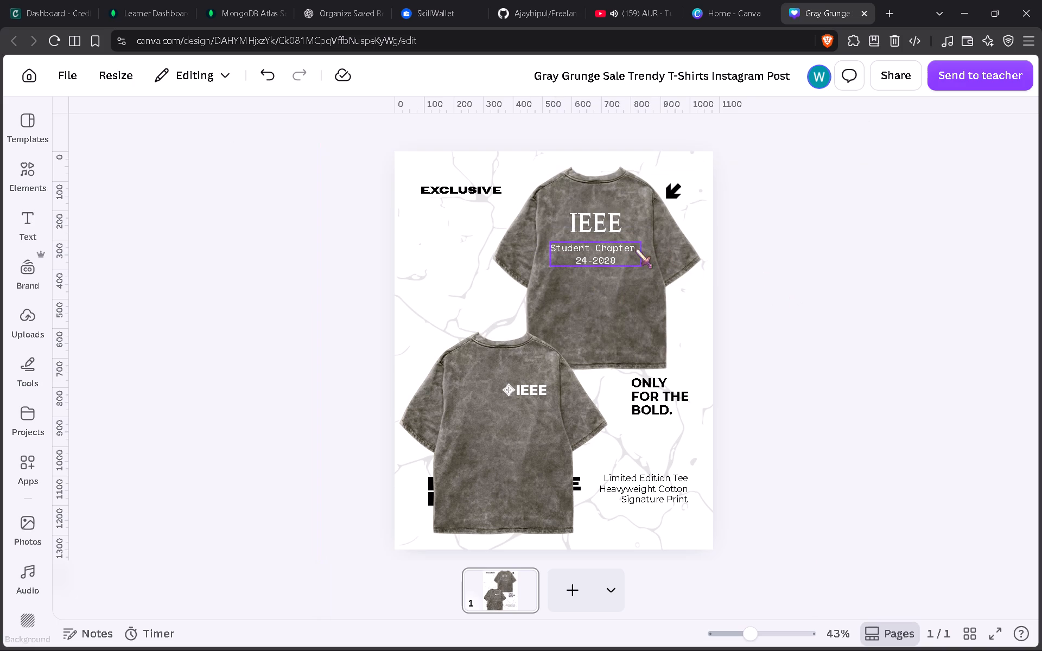
Move the two-line Student Chapter text slightly closer beneath the IEEE heading and adjust its horizontal alignment on the back T-shirt.
{"action": "left_click", "coordinate": [632, 250]}
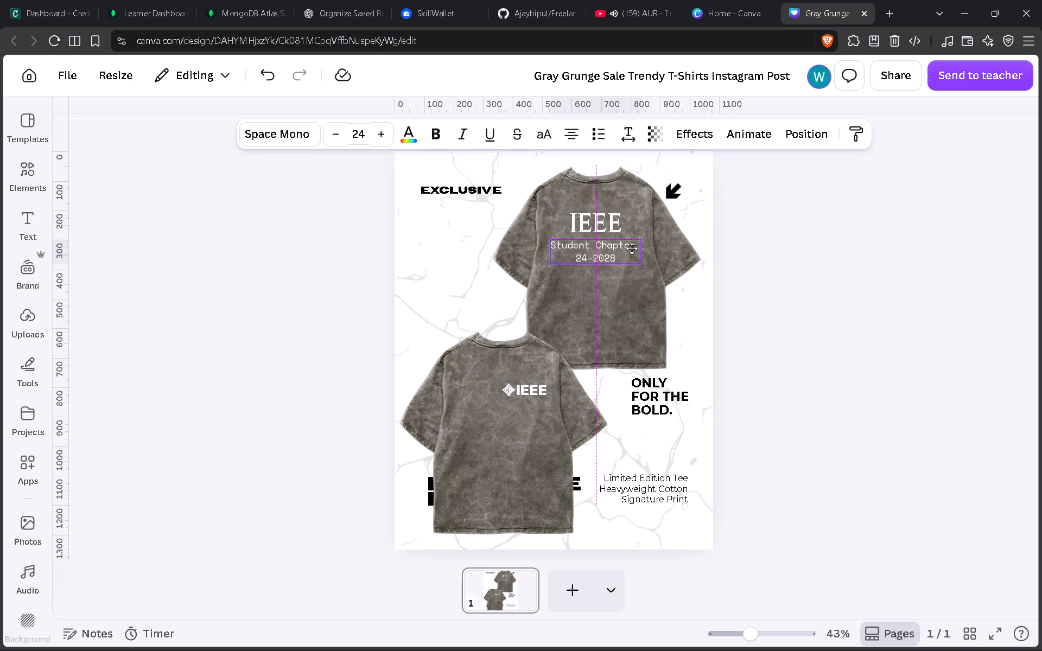
{"action": "left_click", "coordinate": [632, 250]}
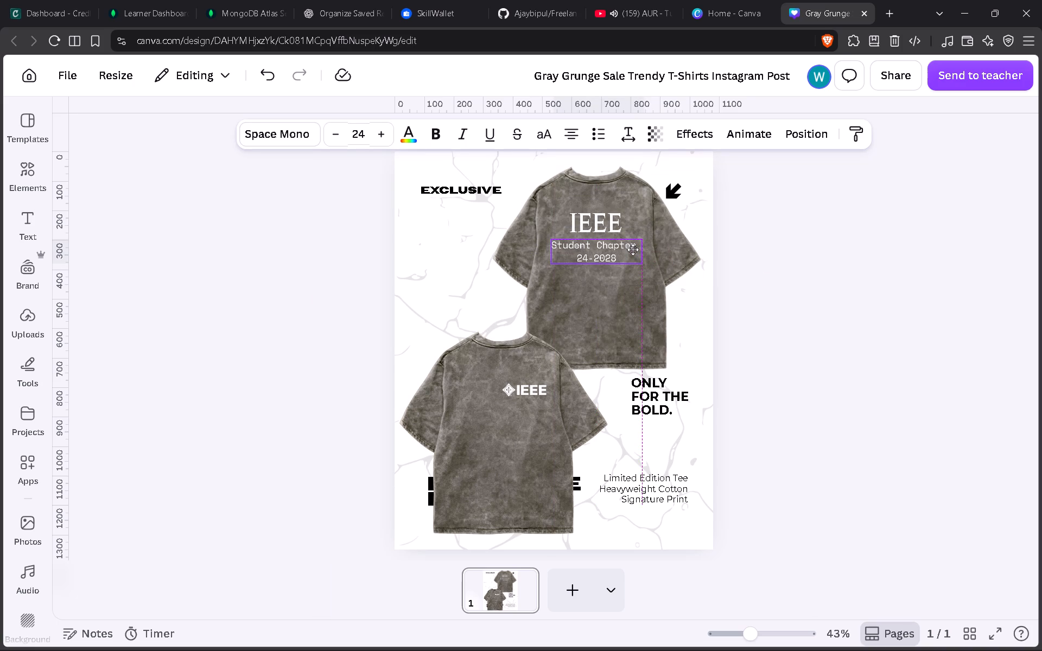
Deselect the two-line Student Chapter text on the back T-shirt, leaving it at its current position.
{"action": "left_click", "coordinate": [765, 271]}
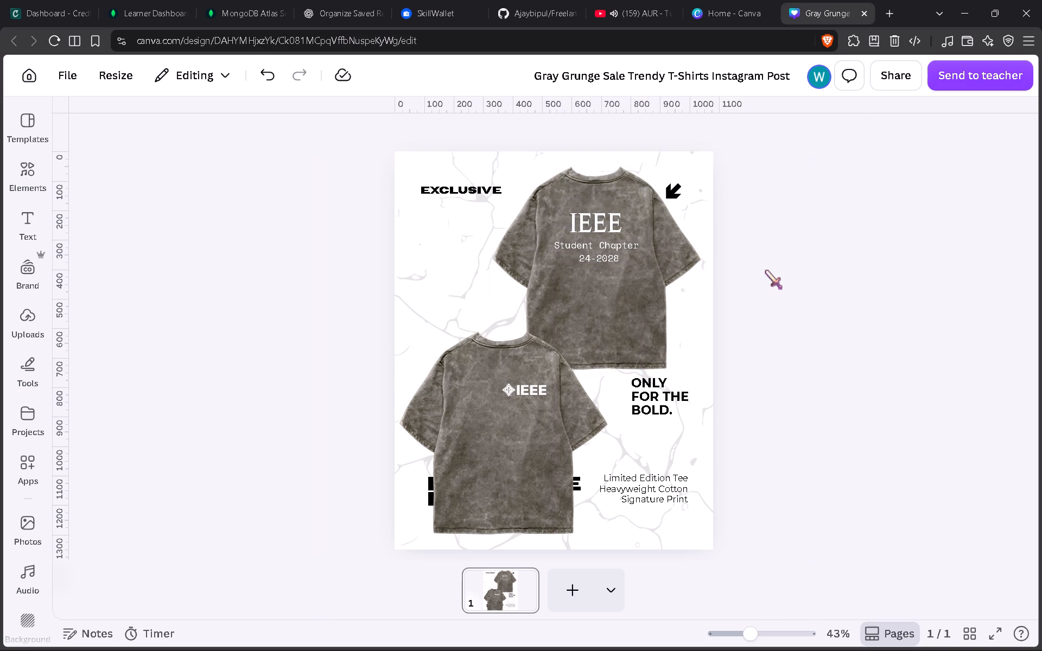
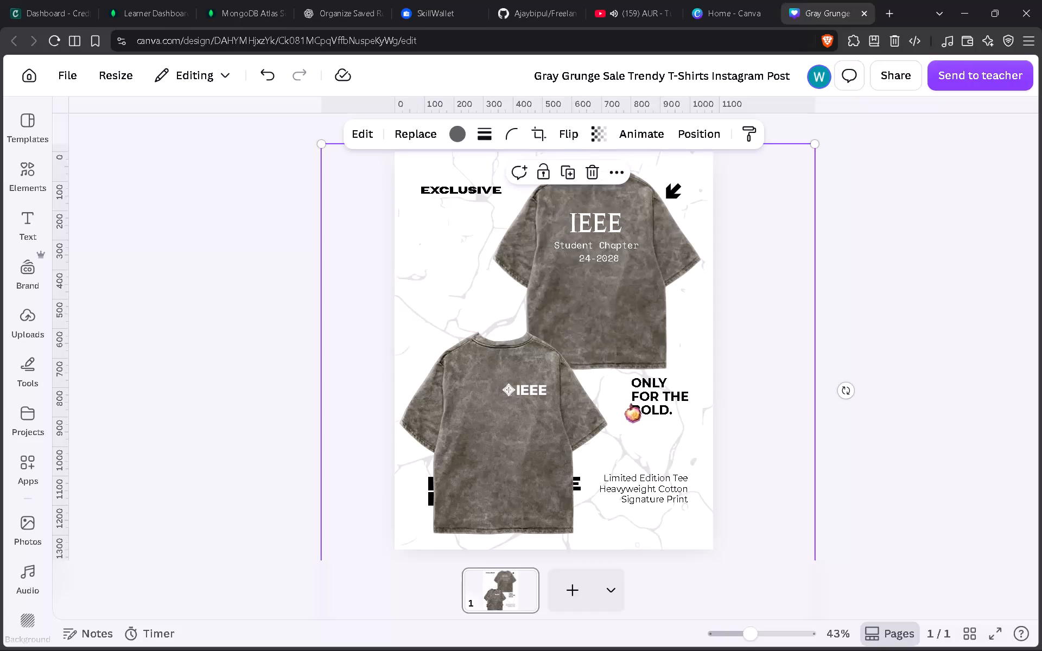
Move the ONLY FOR THE BOLD. text onto the back T-shirt, below the Student Chapter lines.
{"action": "left_click", "coordinate": [640, 401]}
{"action": "left_click_drag", "start_coordinate": [640, 401], "coordinate": [575, 304]}
Change the colour of the whole ONLY FOR THE BOLD. text to white.
{"action": "left_click", "coordinate": [575, 304]}
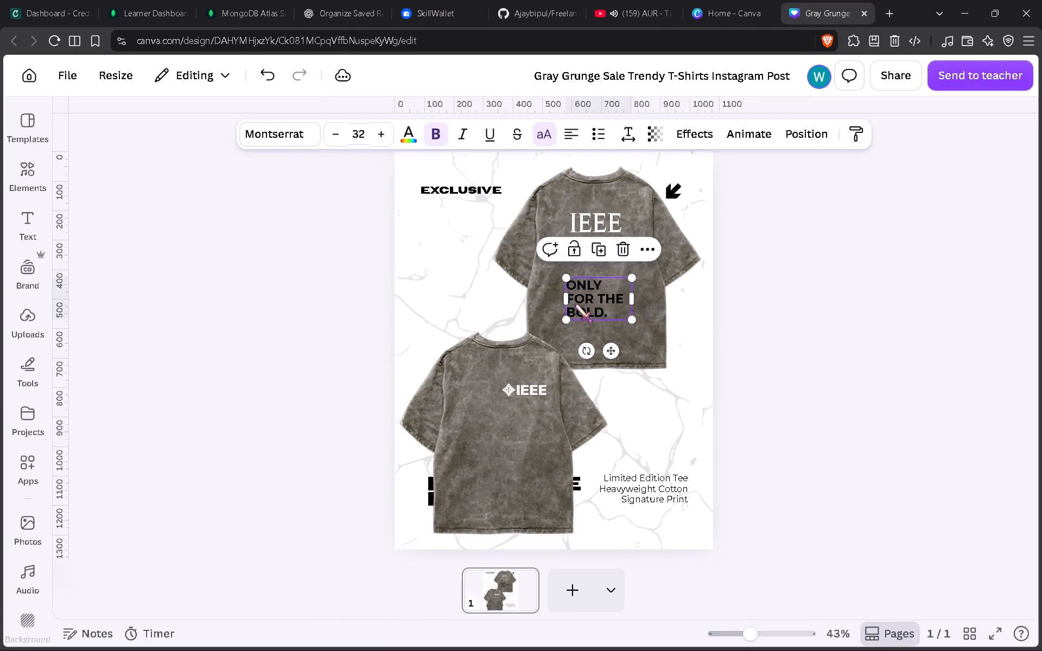
{"action": "left_click", "coordinate": [422, 130]}
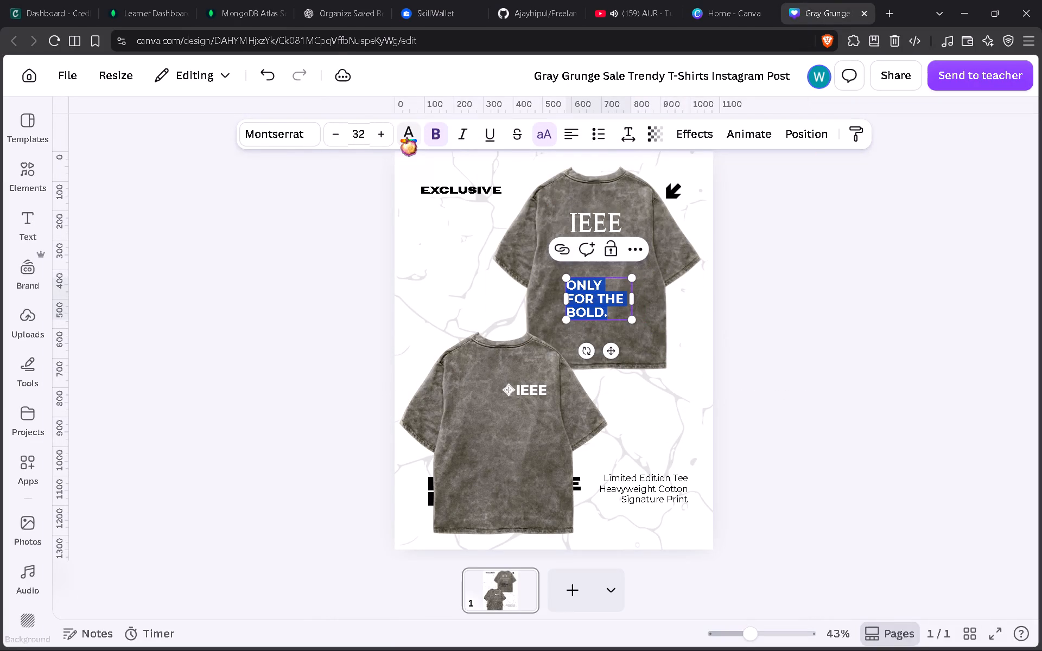
{"action": "left_click", "coordinate": [406, 137]}
{"action": "left_click", "coordinate": [148, 284]}
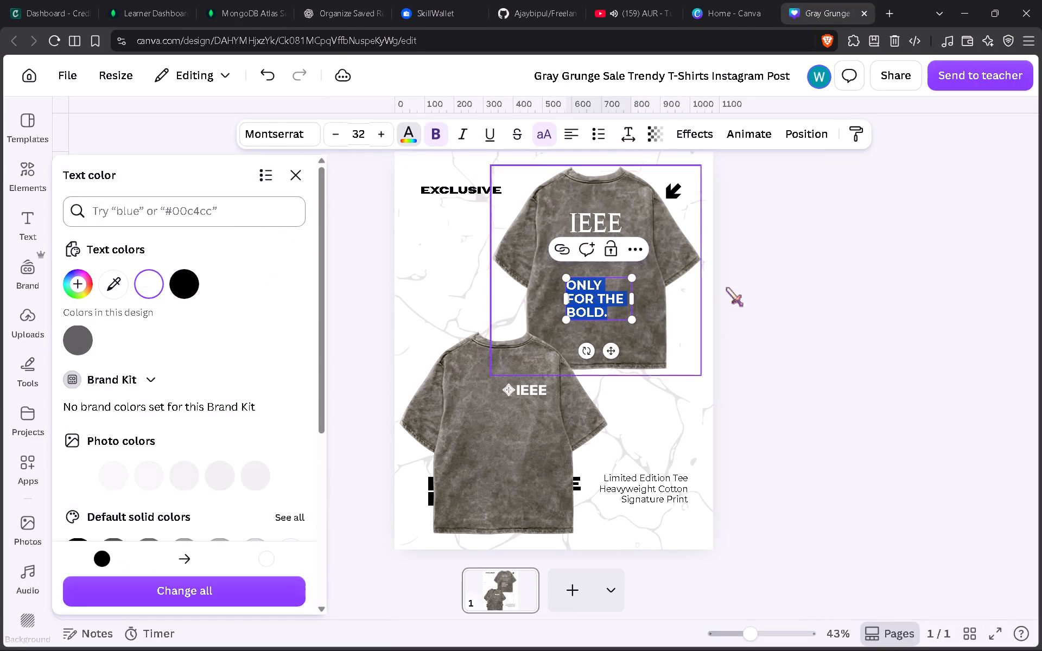
{"action": "left_click", "coordinate": [785, 291]}
{"action": "left_click", "coordinate": [781, 292]}
Widen the ONLY FOR THE BOLD. text box to about 505 so the slogan runs on one line, and shift it across the back T-shirt.
{"action": "left_click", "coordinate": [617, 307]}
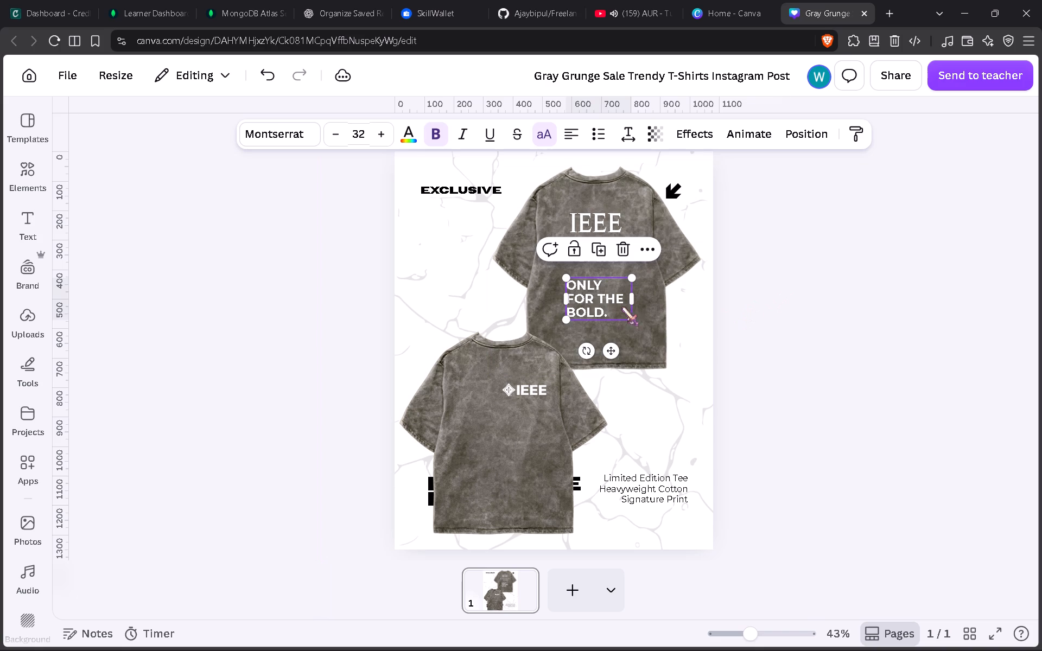
{"action": "left_click_drag", "start_coordinate": [638, 293], "coordinate": [747, 291]}
{"action": "left_click_drag", "start_coordinate": [717, 286], "coordinate": [669, 290]}
{"action": "left_click_drag", "start_coordinate": [694, 288], "coordinate": [684, 292]}
{"action": "left_click_drag", "start_coordinate": [684, 292], "coordinate": [670, 295]}
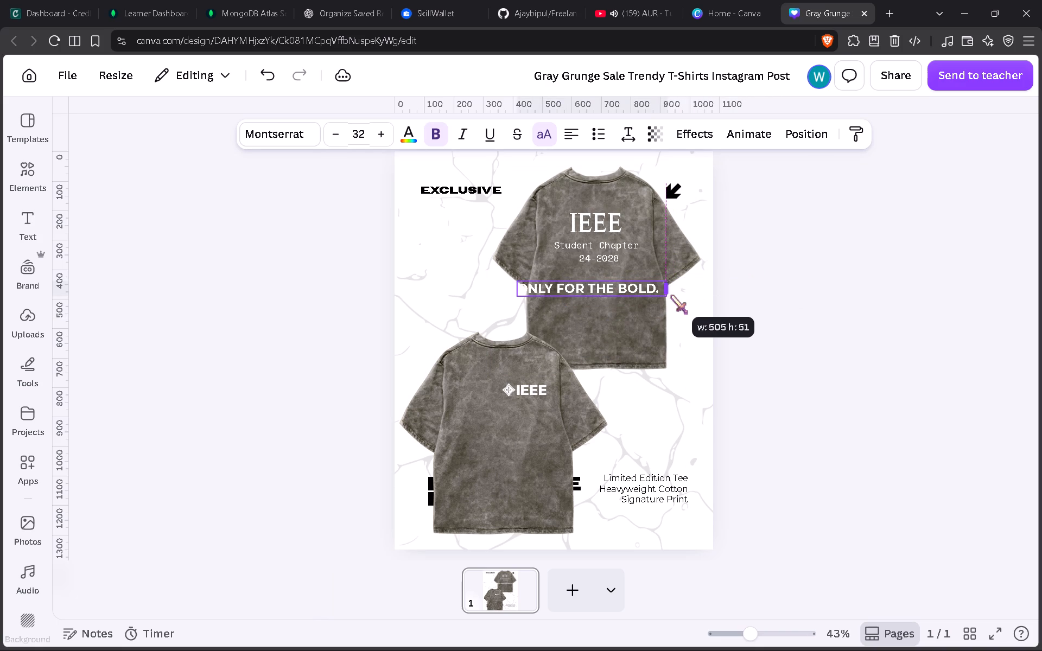
Shrink the ONLY FOR THE BOLD. text to about size 28.2 so it fits within the back T-shirt's body width.
{"action": "left_click_drag", "start_coordinate": [670, 295], "coordinate": [666, 297]}
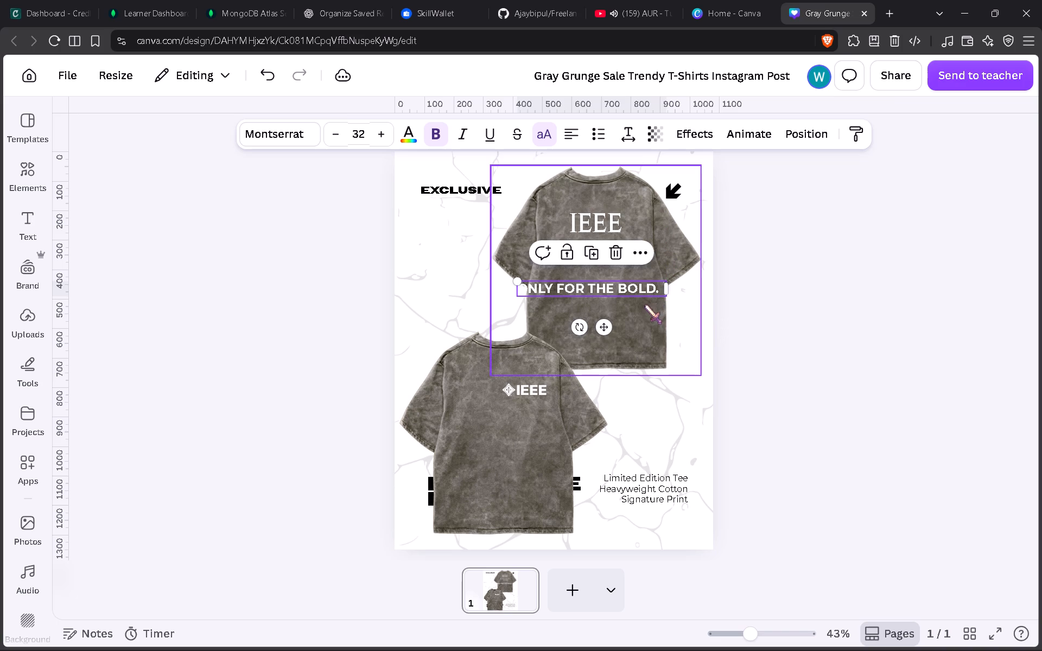
{"action": "left_click_drag", "start_coordinate": [516, 283], "coordinate": [533, 286]}
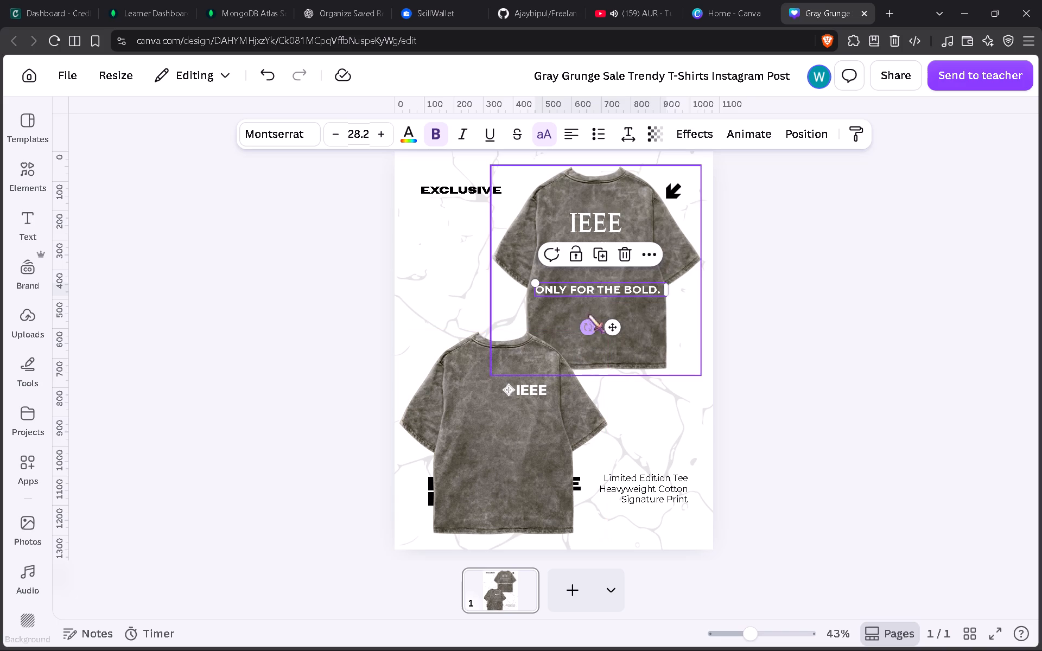
Select the EXCLUSIVE RELEASE text layer hidden behind the front T-shirt.
{"action": "left_click", "coordinate": [606, 286]}
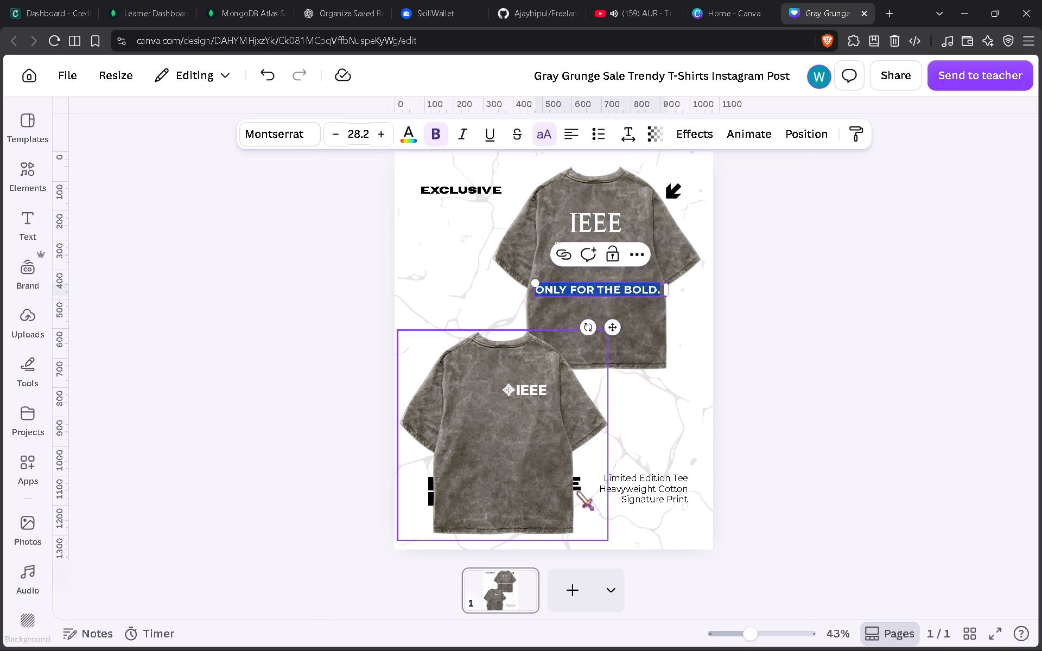
{"action": "left_click", "coordinate": [816, 137]}
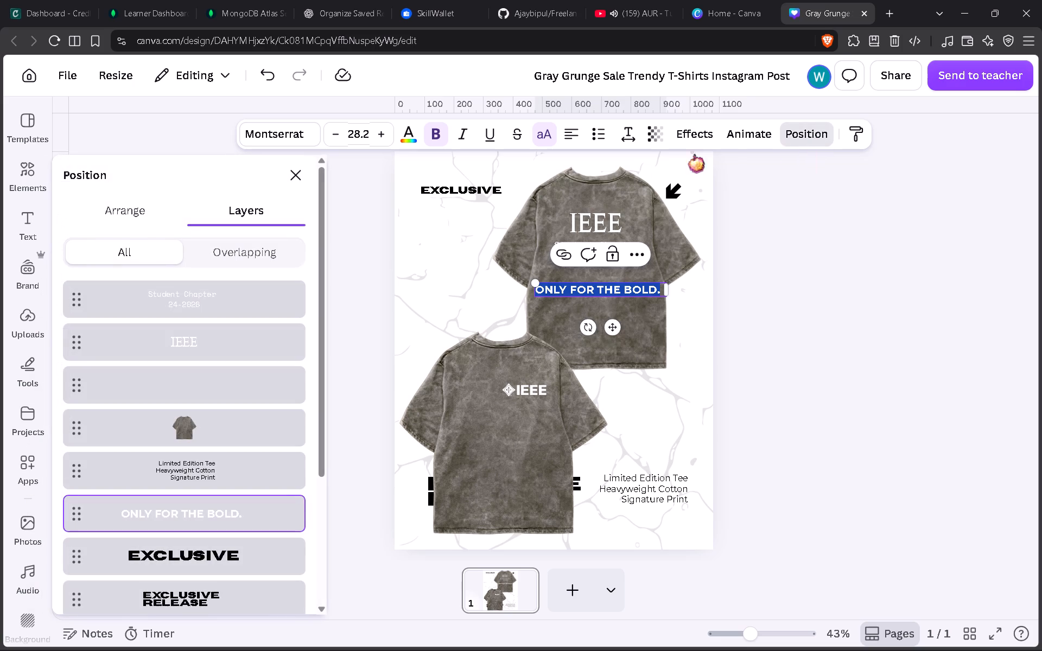
{"action": "scroll", "coordinate": [323, 381], "scroll_direction": "down", "scroll_amount": 1}
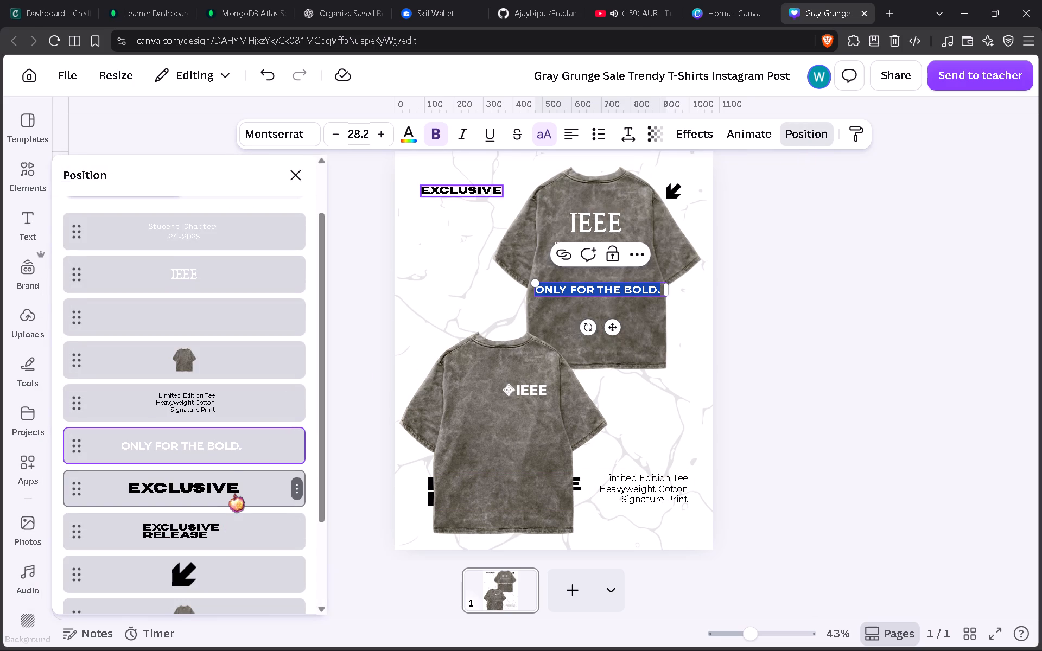
{"action": "left_click", "coordinate": [234, 492]}
{"action": "left_click", "coordinate": [230, 518]}
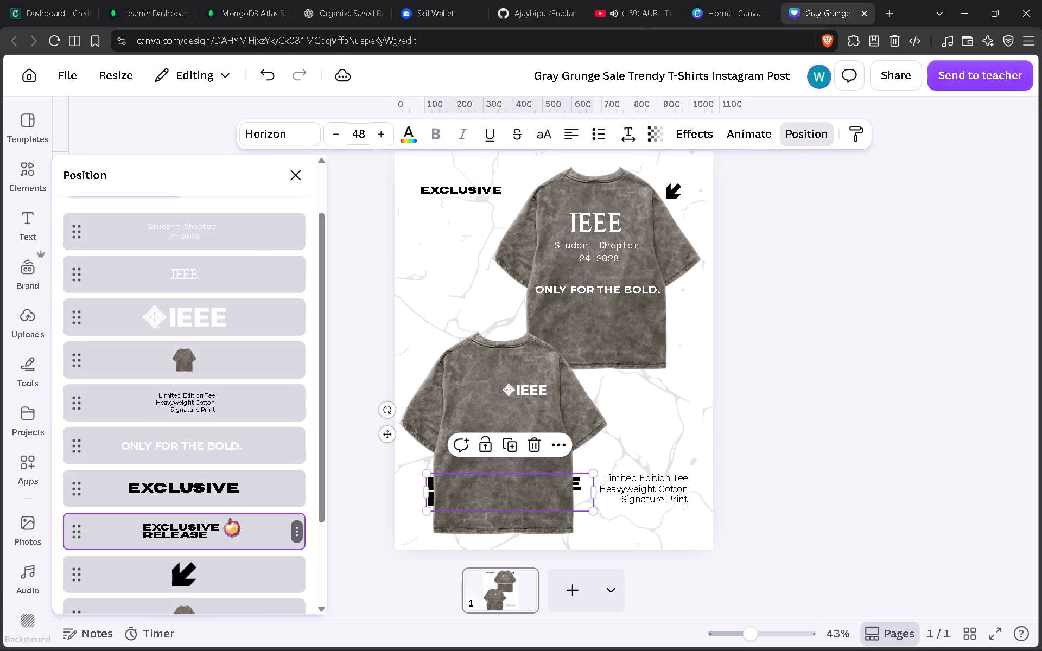
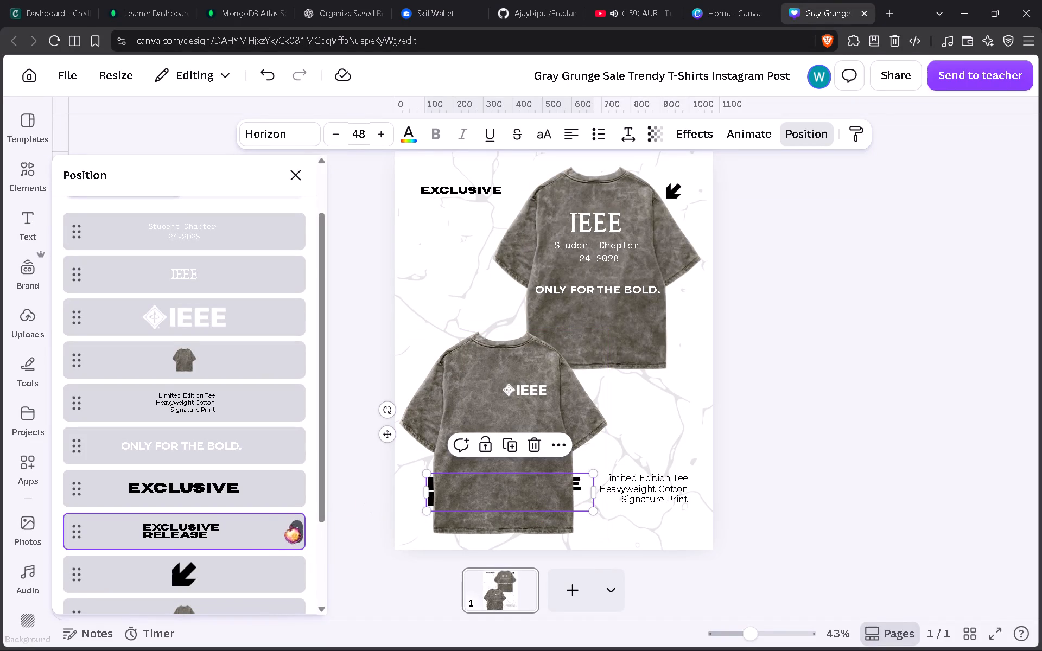
Bring the EXCLUSIVE RELEASE text in front of the front T-shirt and all other layers, and delete it from the post.
{"action": "left_click_drag", "start_coordinate": [265, 532], "coordinate": [279, 235]}
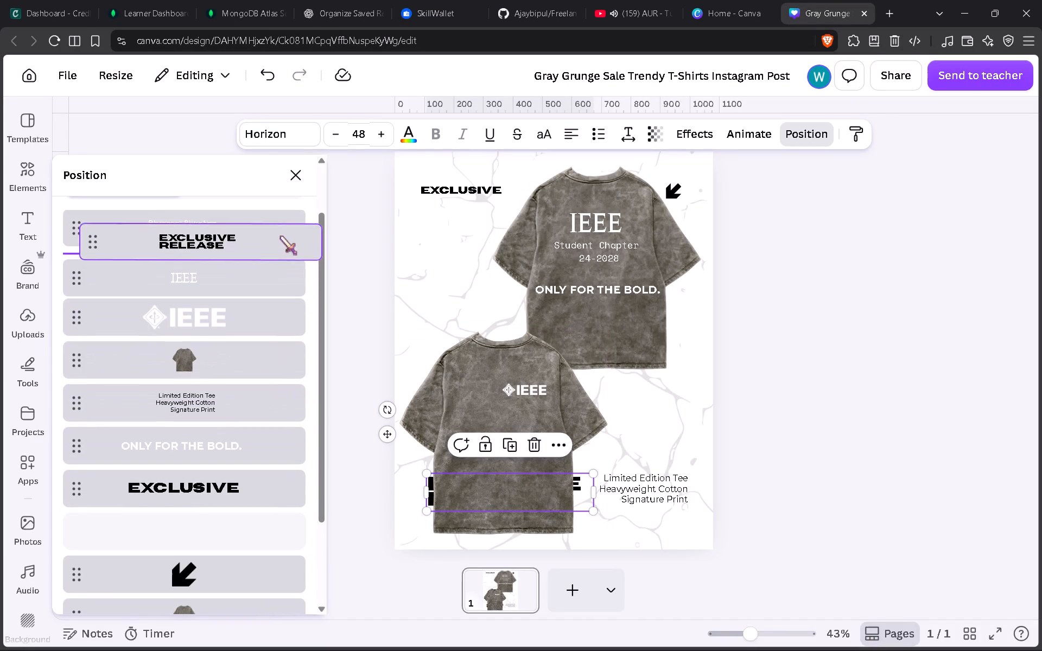
{"action": "left_click_drag", "start_coordinate": [279, 235], "coordinate": [276, 227]}
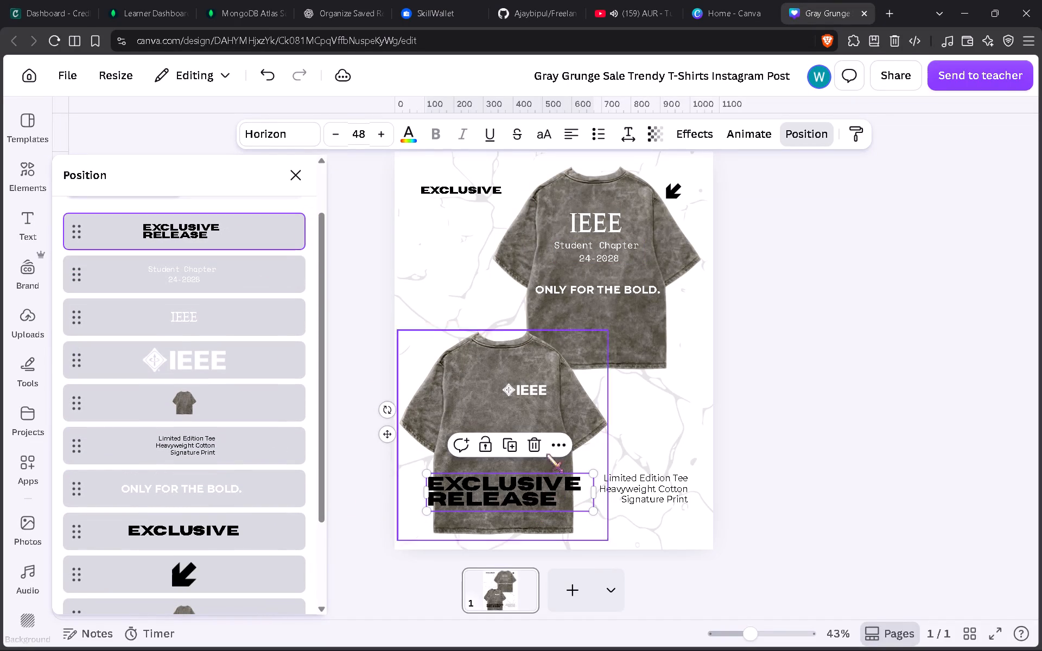
{"action": "left_click", "coordinate": [544, 447]}
{"action": "left_click", "coordinate": [751, 468]}
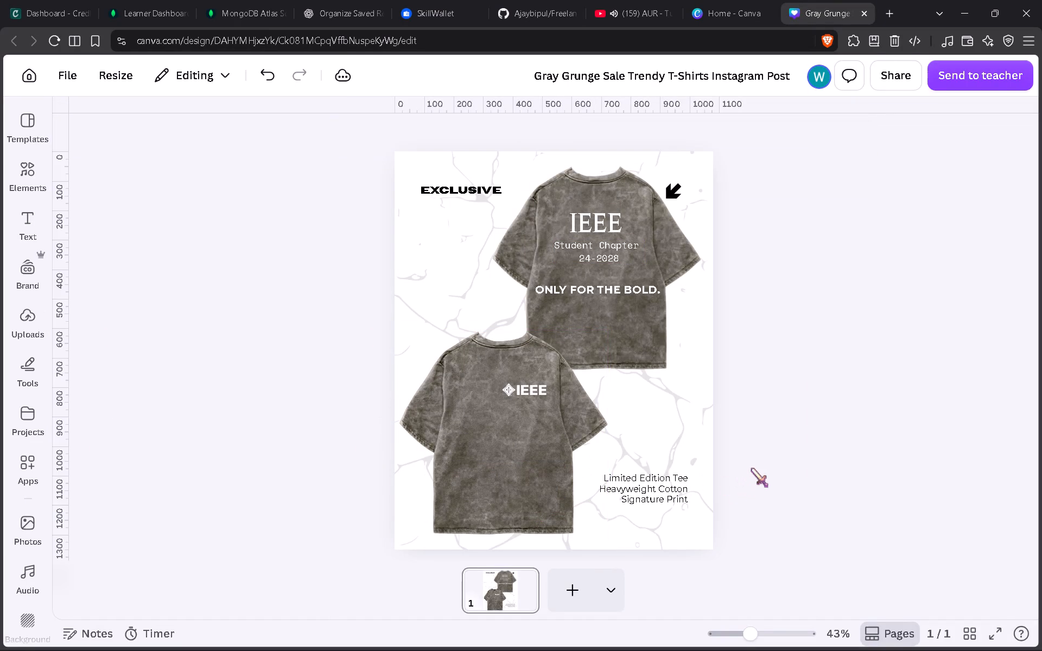
Delete the three-line Limited Edition Tee, Heavyweight Cotton, Signature Print text beside the front T-shirt.
{"action": "left_click", "coordinate": [656, 476]}
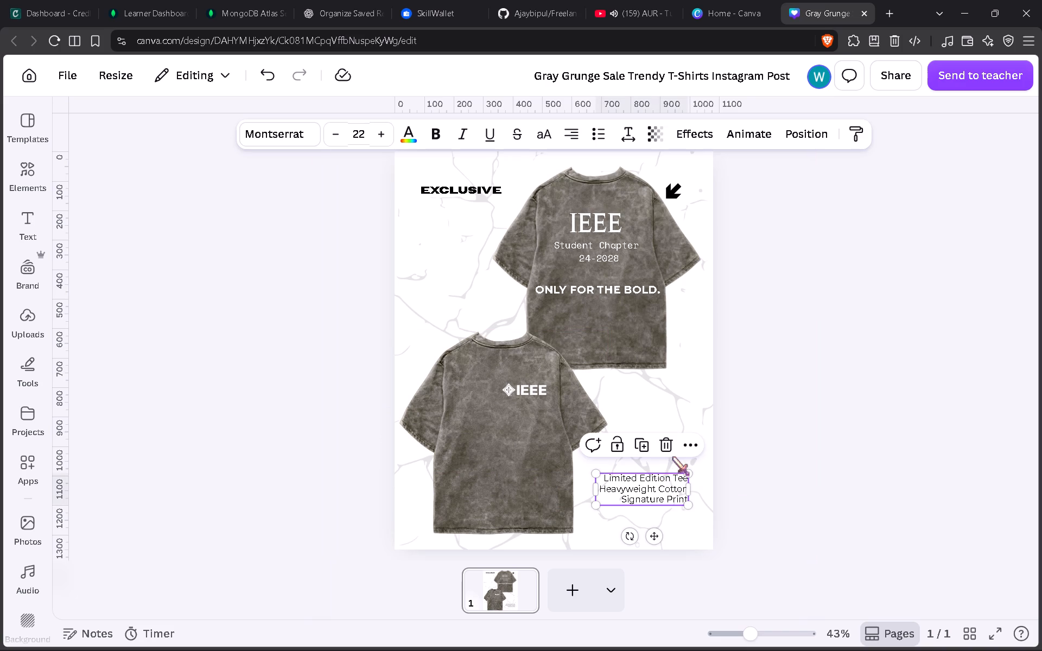
{"action": "left_click", "coordinate": [671, 452]}
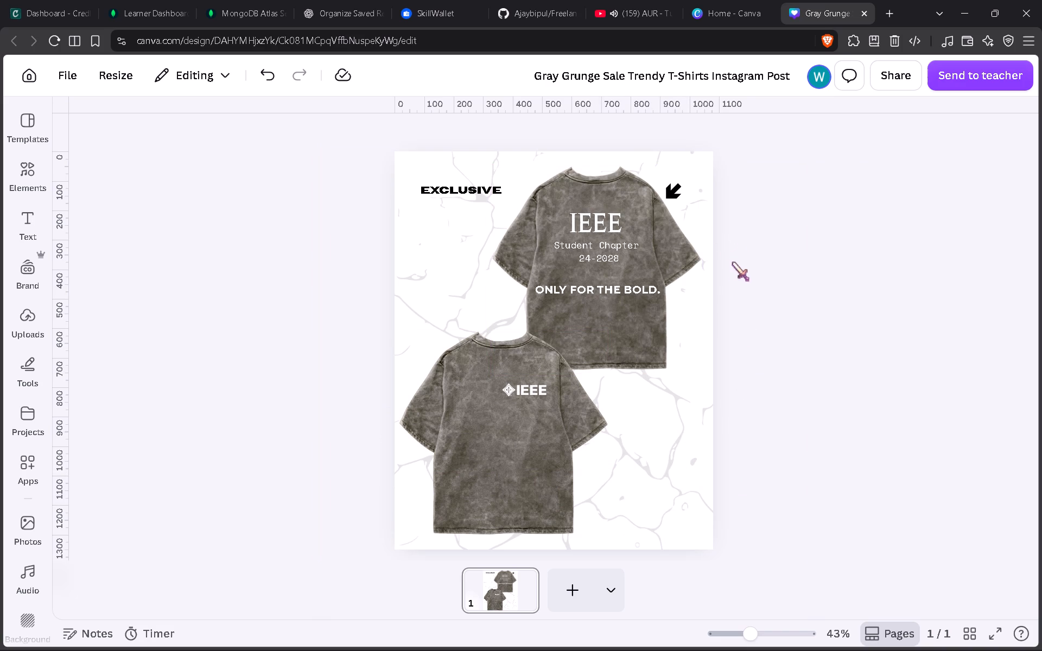
Replace the ONLY FOR THE BOLD. text on the back T-shirt with "Graphics Head".
{"action": "left_click", "coordinate": [628, 290]}
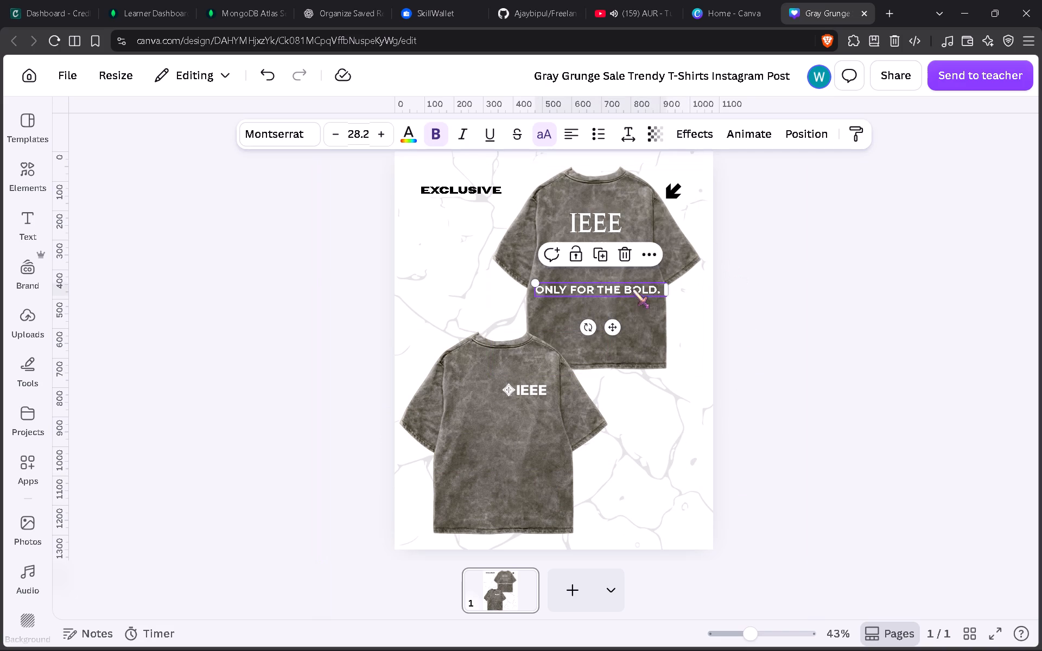
{"action": "left_click", "coordinate": [763, 315]}
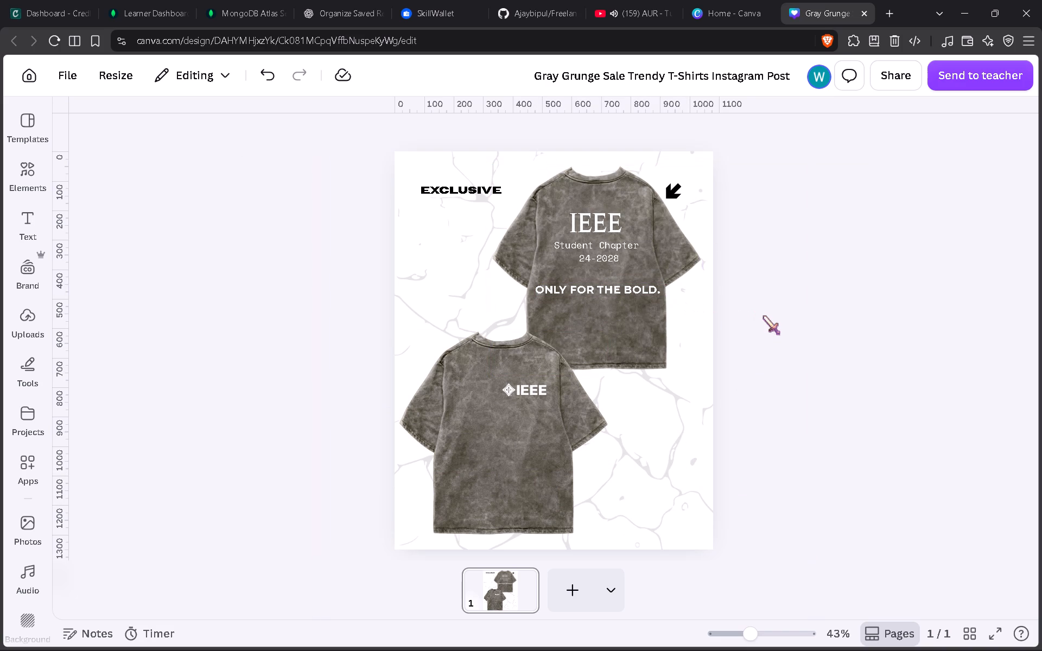
{"action": "double_click", "coordinate": [615, 290]}
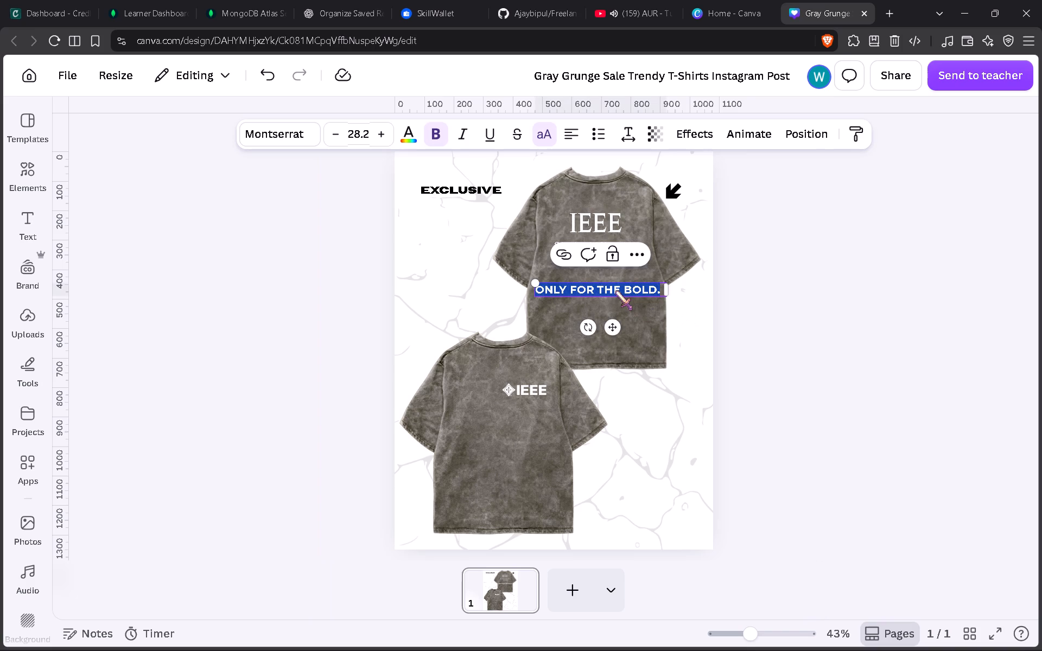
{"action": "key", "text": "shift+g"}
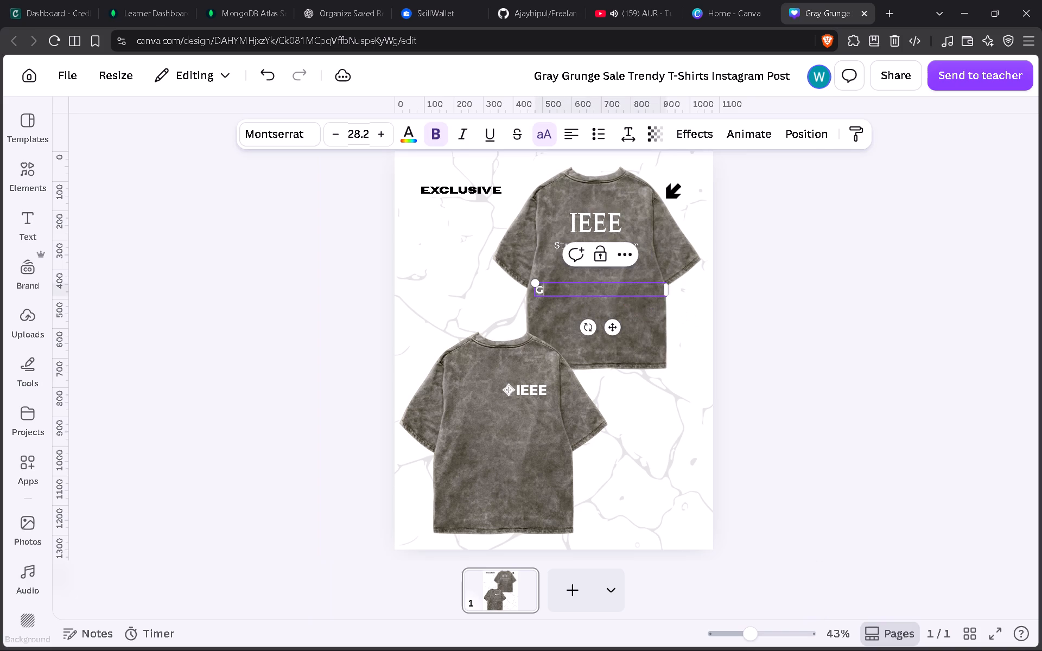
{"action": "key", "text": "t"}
{"action": "key", "text": "BackSpace"}
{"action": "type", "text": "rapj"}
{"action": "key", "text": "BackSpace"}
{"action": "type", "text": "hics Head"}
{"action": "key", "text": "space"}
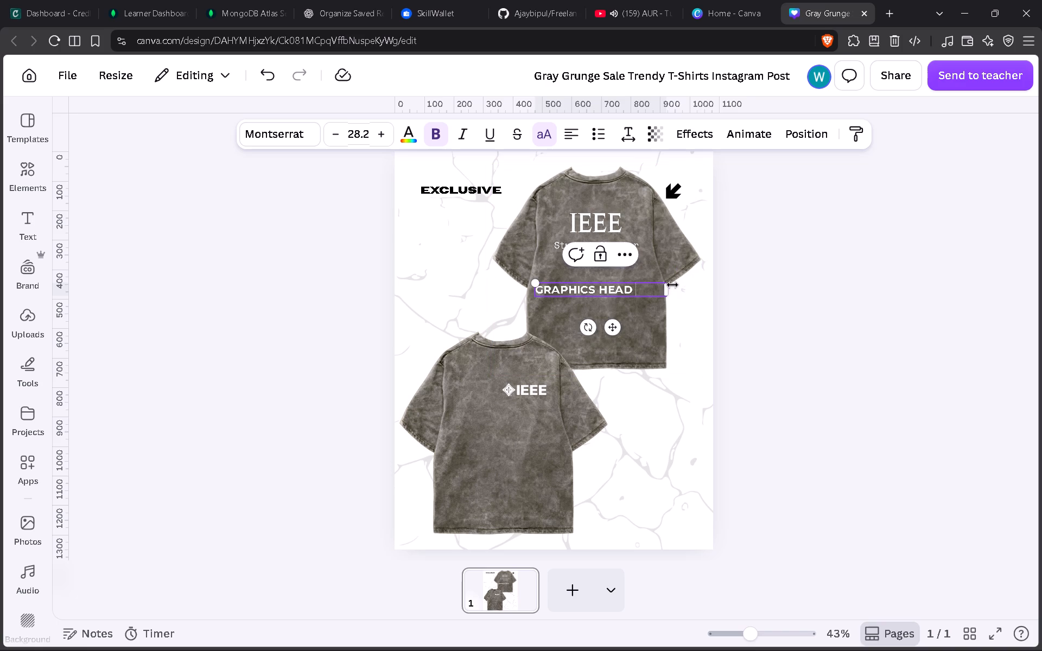
Narrow the GRAPHICS HEAD text box to fit its words and centre it below the Student Chapter 24-2028 text.
{"action": "left_click_drag", "start_coordinate": [669, 287], "coordinate": [638, 308]}
{"action": "left_click_drag", "start_coordinate": [599, 329], "coordinate": [617, 328]}
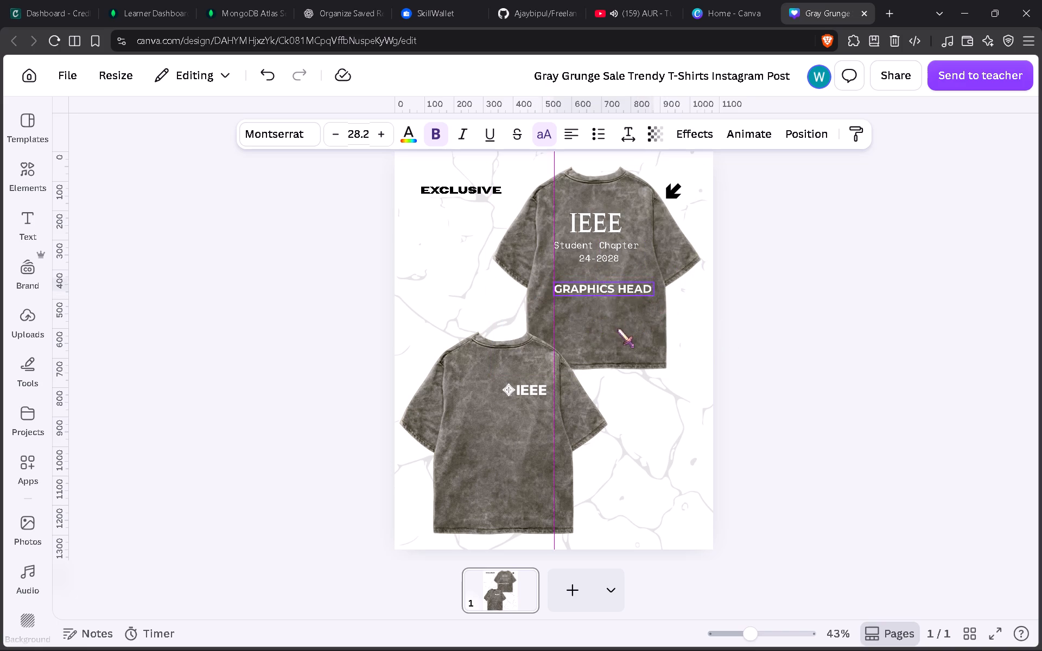
{"action": "left_click_drag", "start_coordinate": [617, 328], "coordinate": [612, 335]}
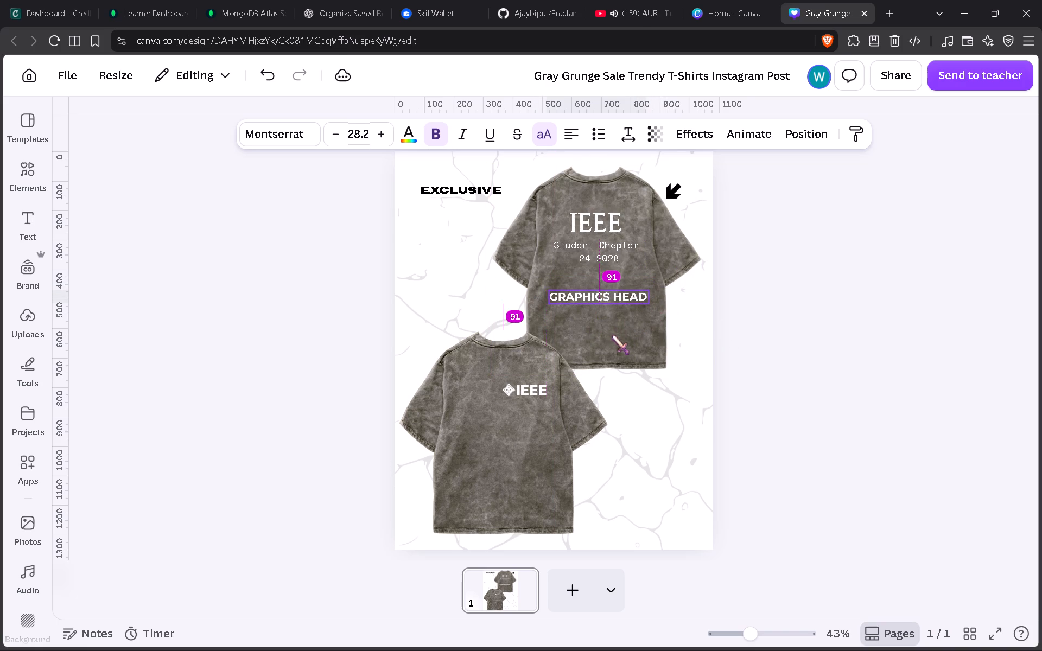
{"action": "left_click_drag", "start_coordinate": [612, 335], "coordinate": [613, 335]}
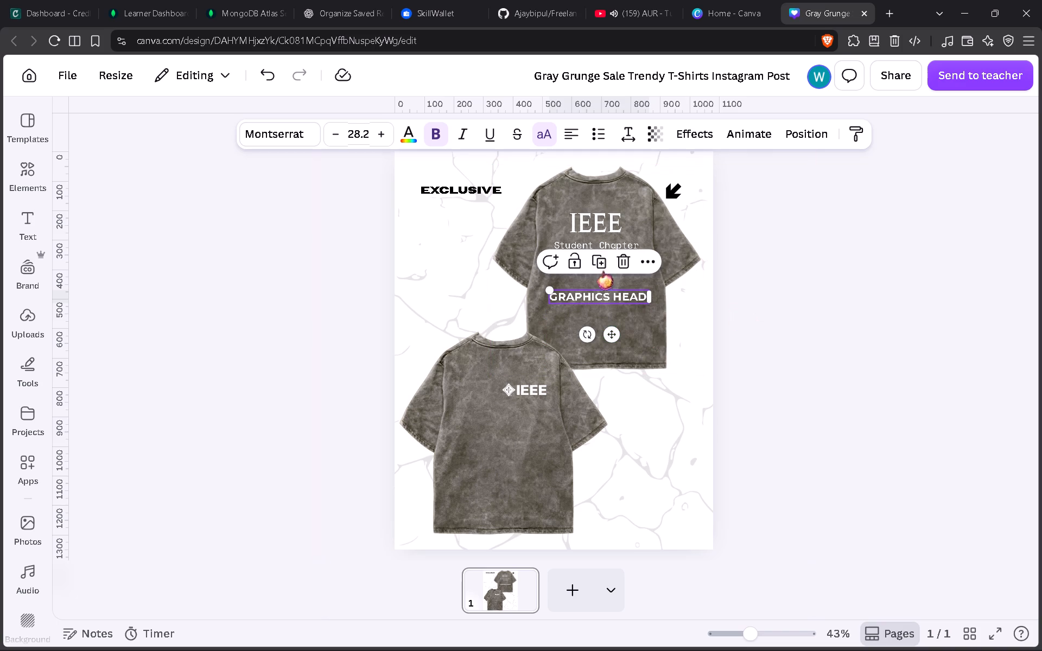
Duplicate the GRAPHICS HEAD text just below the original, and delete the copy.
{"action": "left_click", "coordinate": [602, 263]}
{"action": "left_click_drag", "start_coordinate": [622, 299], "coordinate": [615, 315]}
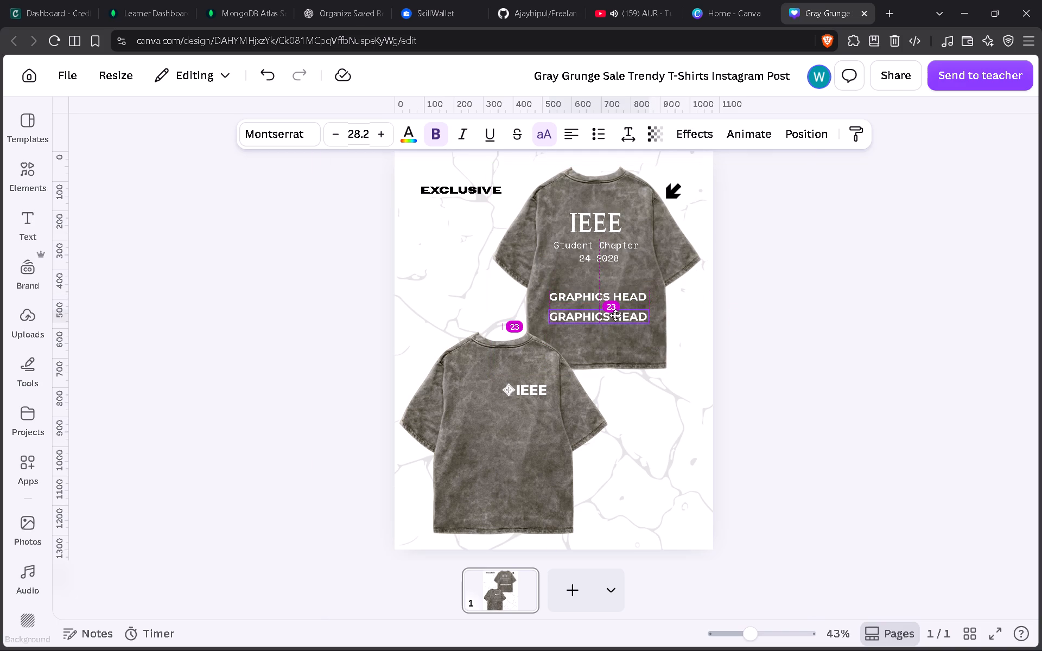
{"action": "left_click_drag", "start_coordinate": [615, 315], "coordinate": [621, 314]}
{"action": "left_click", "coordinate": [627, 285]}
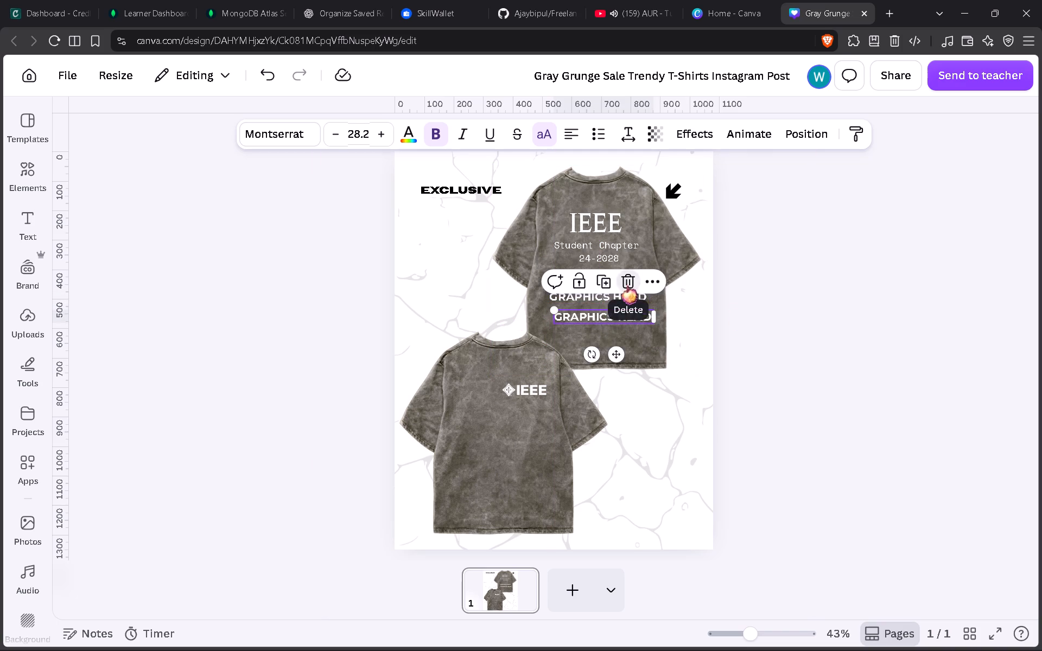
Duplicate the Student Chapter 24-2028 text and place the copy directly beneath GRAPHICS HEAD.
{"action": "left_click", "coordinate": [620, 254]}
{"action": "left_click", "coordinate": [600, 209]}
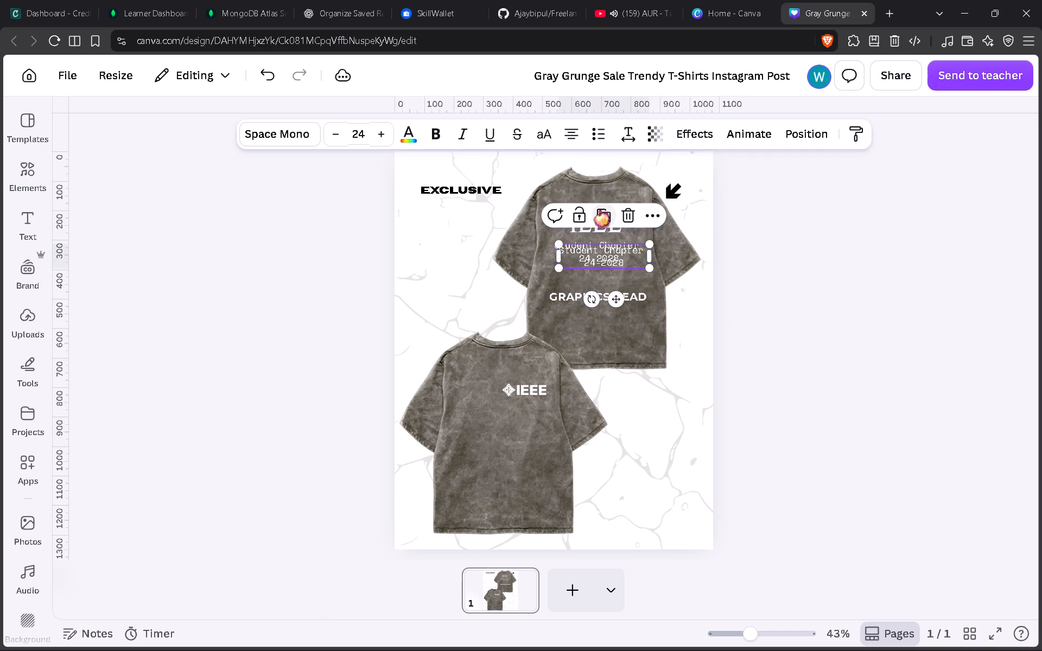
{"action": "left_click_drag", "start_coordinate": [617, 300], "coordinate": [618, 360]}
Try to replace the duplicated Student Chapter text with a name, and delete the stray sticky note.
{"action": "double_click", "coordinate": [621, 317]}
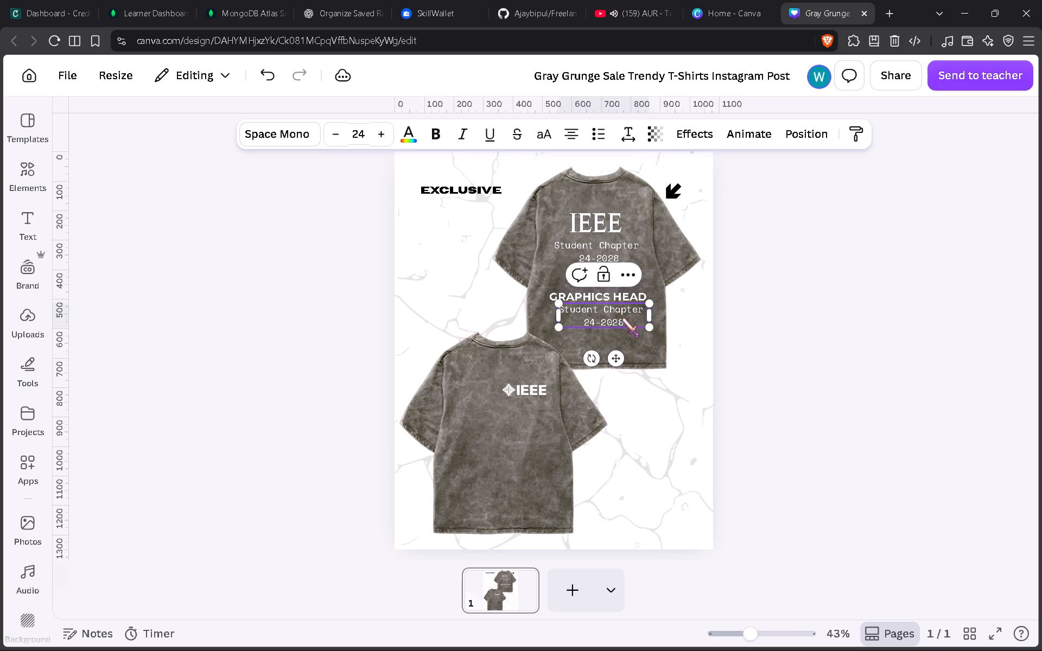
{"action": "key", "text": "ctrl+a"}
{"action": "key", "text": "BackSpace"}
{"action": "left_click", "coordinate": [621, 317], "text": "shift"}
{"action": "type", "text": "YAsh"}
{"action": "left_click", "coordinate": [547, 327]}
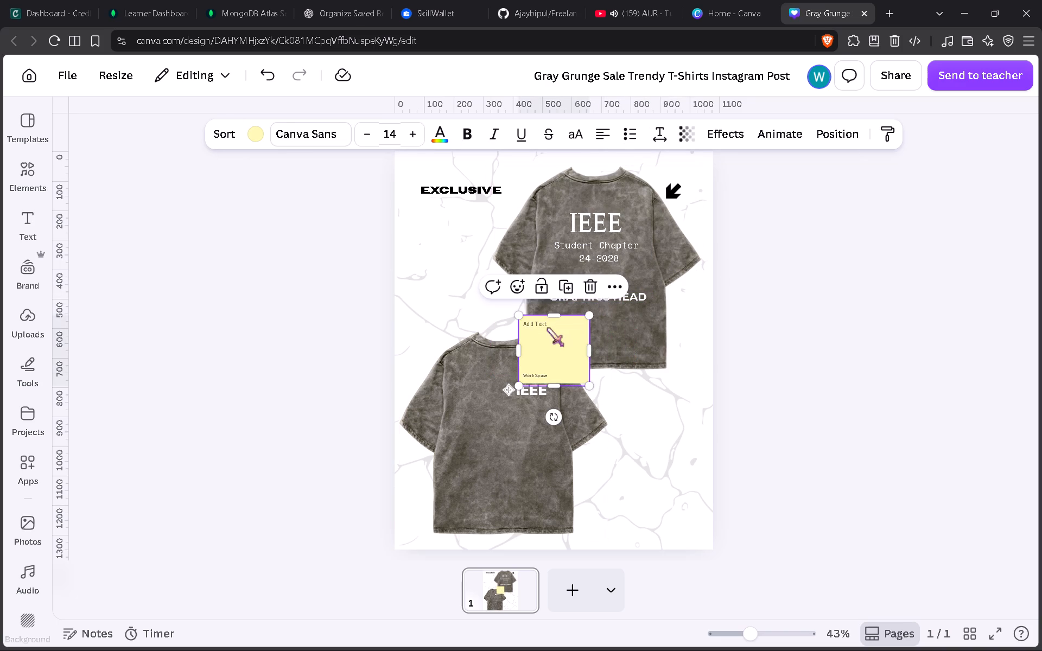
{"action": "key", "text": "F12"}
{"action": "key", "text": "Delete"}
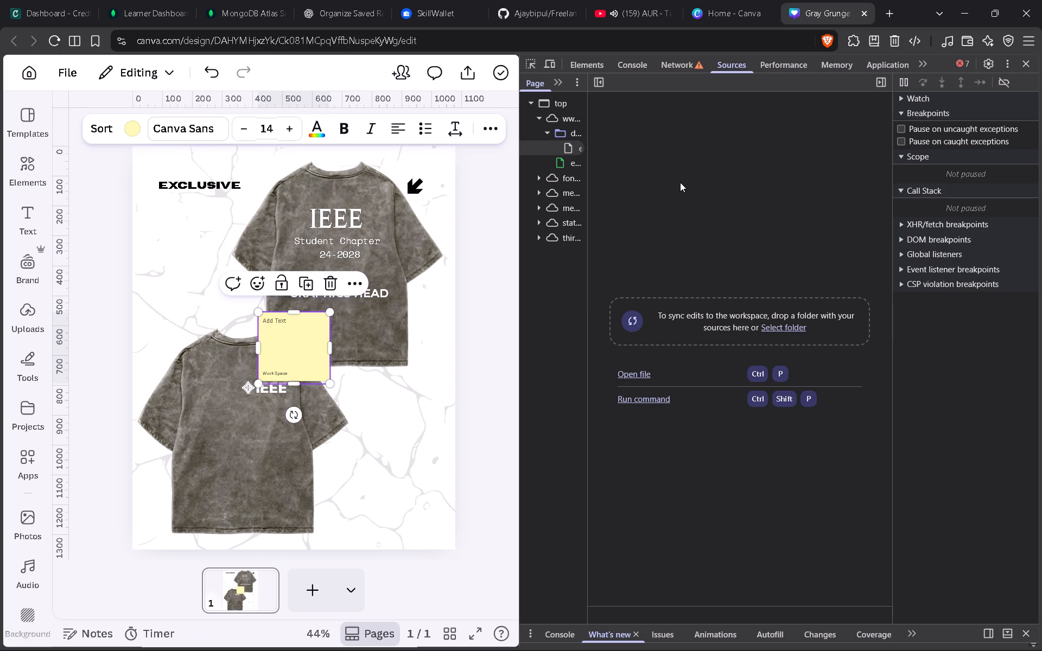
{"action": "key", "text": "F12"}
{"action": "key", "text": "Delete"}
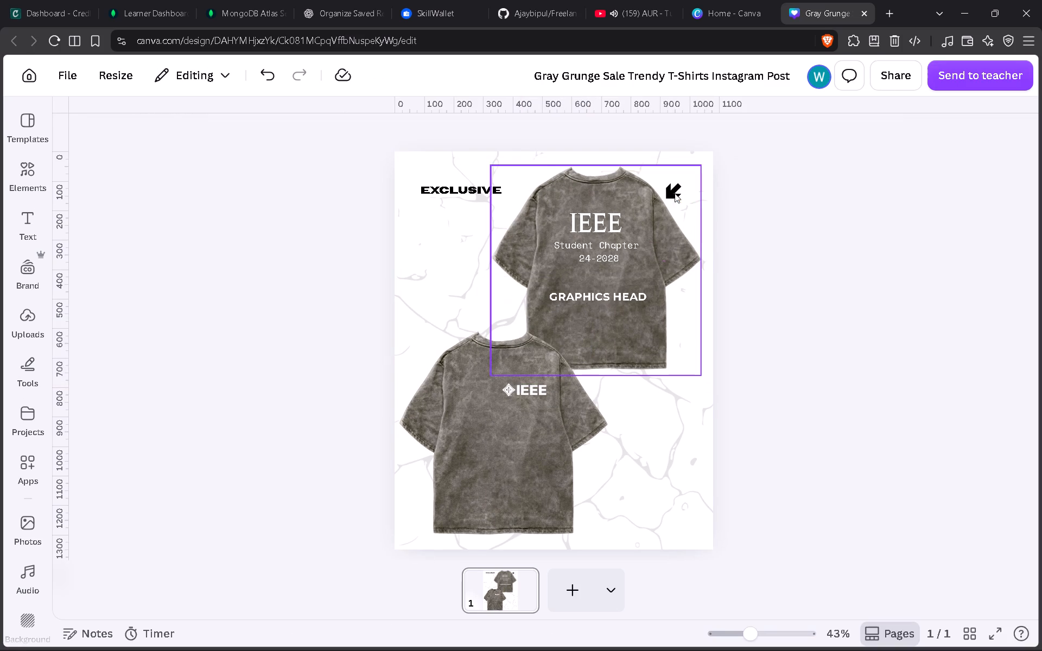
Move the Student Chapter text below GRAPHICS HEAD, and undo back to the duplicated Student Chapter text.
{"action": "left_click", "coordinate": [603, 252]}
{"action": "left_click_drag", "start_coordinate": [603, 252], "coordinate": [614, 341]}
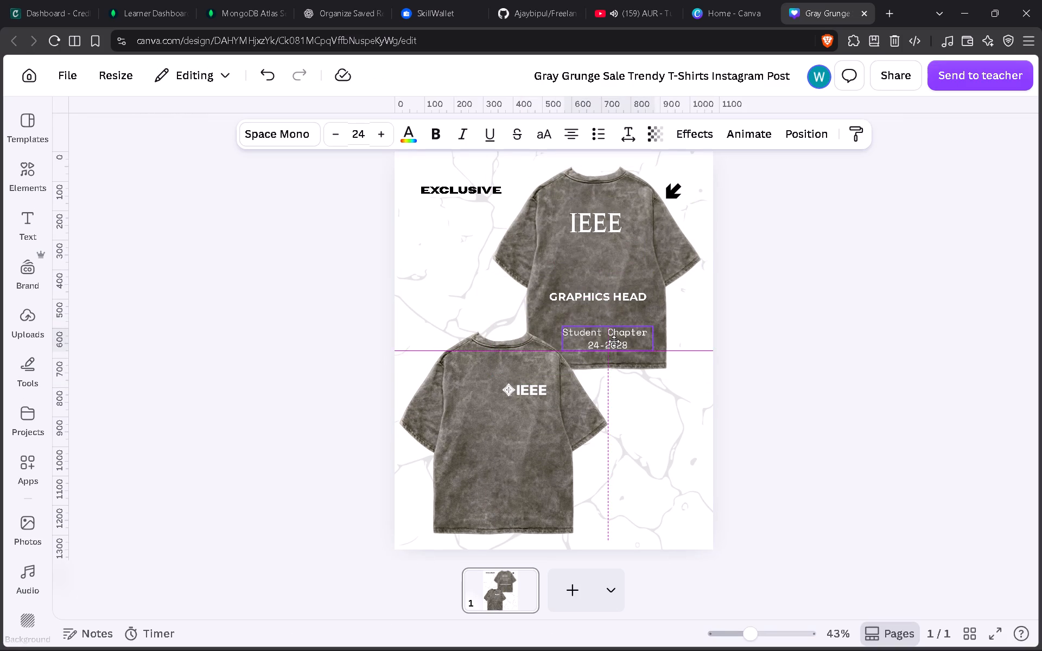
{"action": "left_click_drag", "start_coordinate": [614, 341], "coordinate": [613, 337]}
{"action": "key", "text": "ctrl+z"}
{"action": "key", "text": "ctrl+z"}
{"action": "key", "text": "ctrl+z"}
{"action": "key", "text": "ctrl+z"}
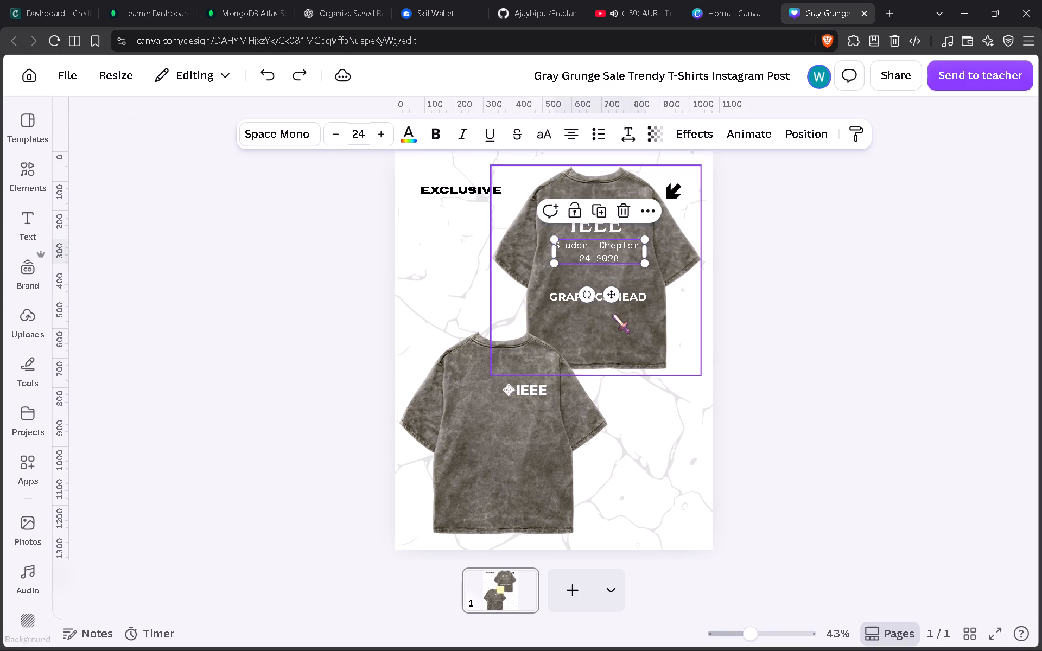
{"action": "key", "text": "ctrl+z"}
Replace the duplicated Student Chapter text beneath GRAPHICS HEAD with the graphics head's full name, with the surname on a second line.
{"action": "left_click", "coordinate": [614, 320]}
{"action": "left_click", "coordinate": [614, 320]}
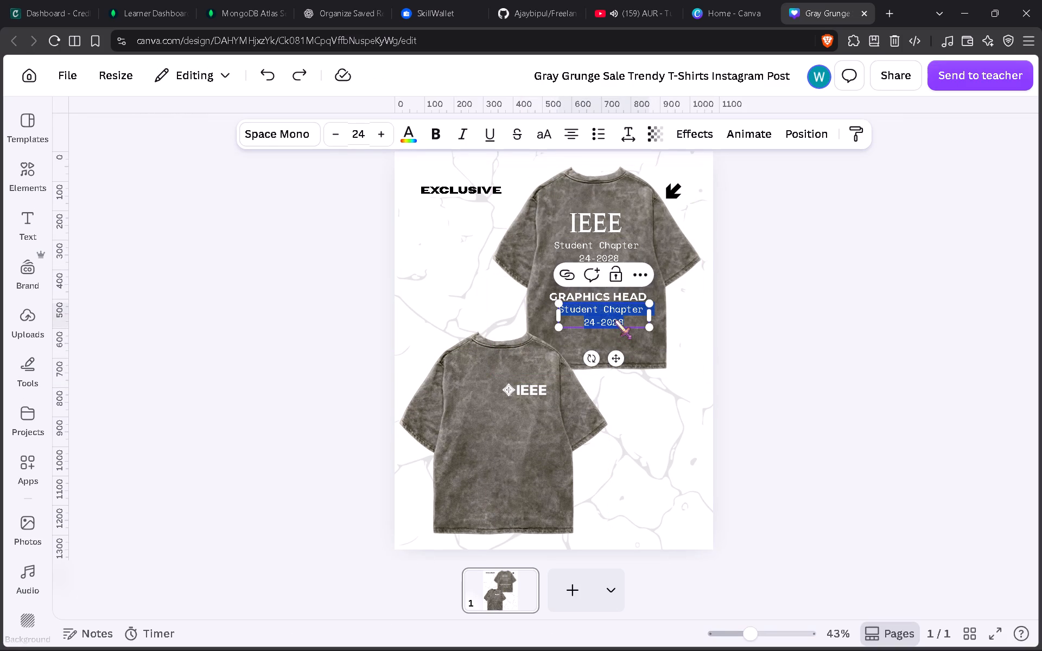
{"action": "key", "text": "ctrl+BackSpace"}
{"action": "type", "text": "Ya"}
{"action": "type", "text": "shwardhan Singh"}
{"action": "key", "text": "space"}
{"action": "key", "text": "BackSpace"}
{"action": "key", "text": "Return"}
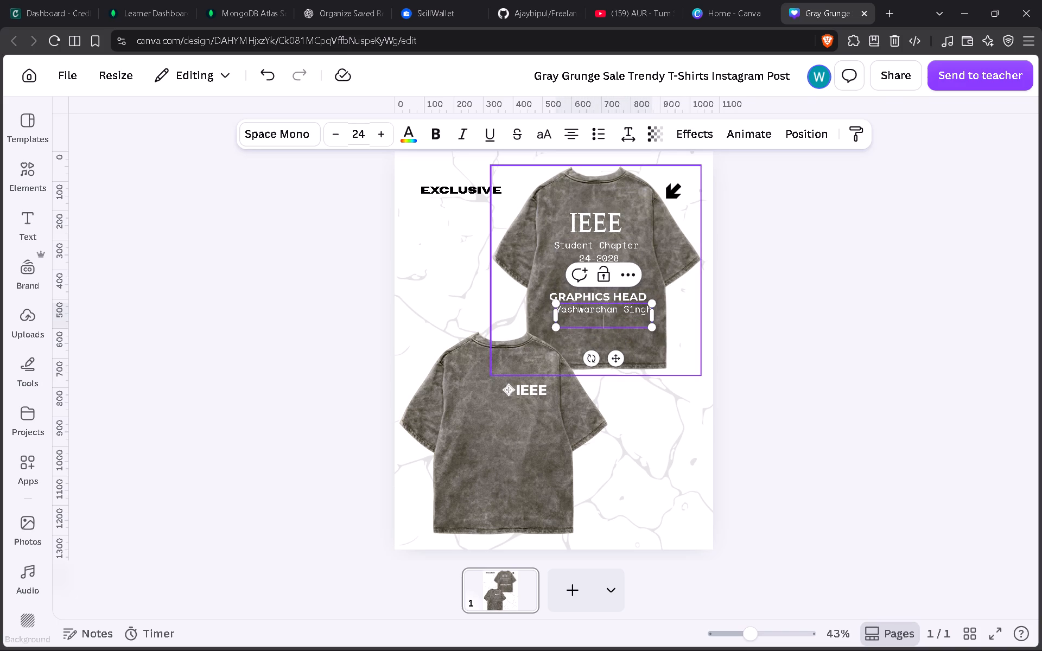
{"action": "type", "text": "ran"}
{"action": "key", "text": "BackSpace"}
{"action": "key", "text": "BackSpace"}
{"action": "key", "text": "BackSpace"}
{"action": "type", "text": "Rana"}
{"action": "left_click", "coordinate": [755, 321]}
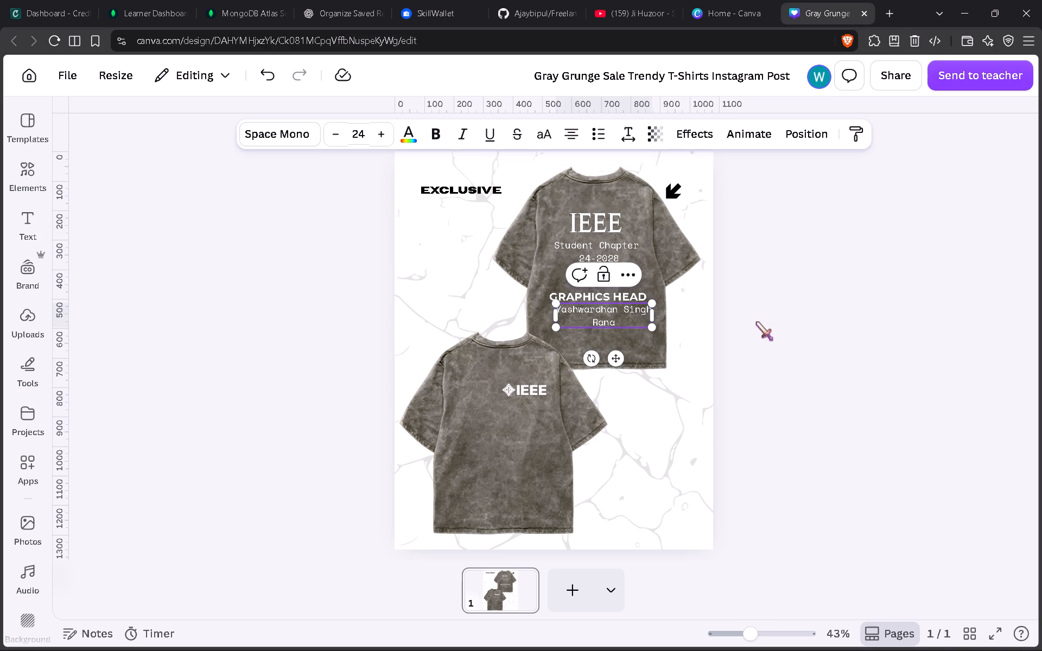
{"action": "left_click", "coordinate": [758, 326]}
Nudge the two-line name text to centre it just beneath GRAPHICS HEAD.
{"action": "left_click", "coordinate": [611, 311]}
{"action": "left_click_drag", "start_coordinate": [611, 311], "coordinate": [610, 311]}
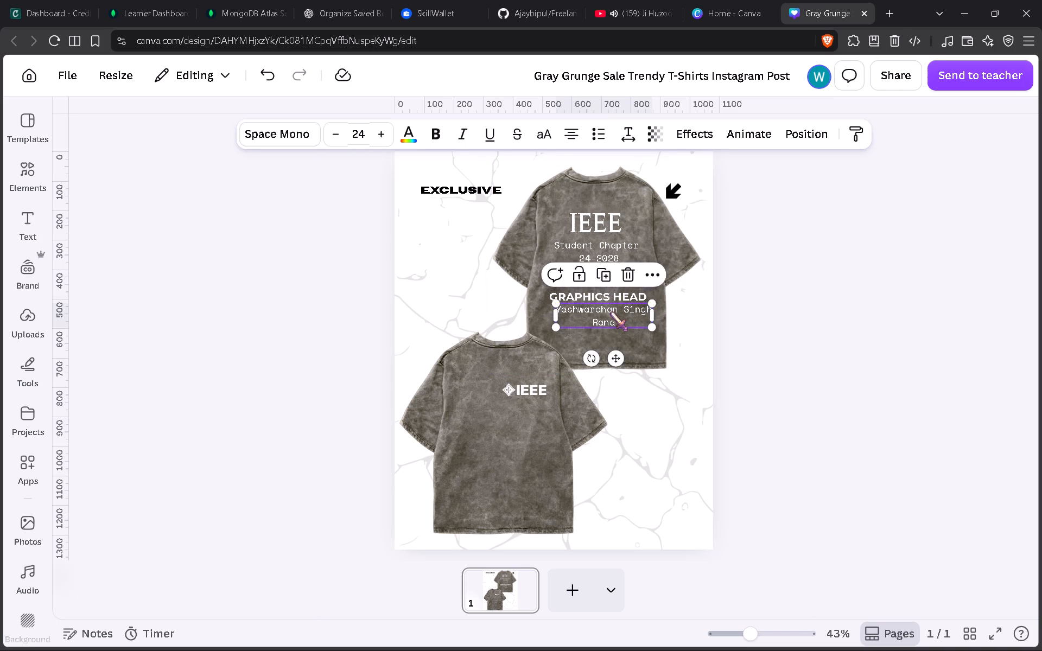
{"action": "left_click_drag", "start_coordinate": [610, 311], "coordinate": [604, 313]}
{"action": "left_click", "coordinate": [783, 308]}
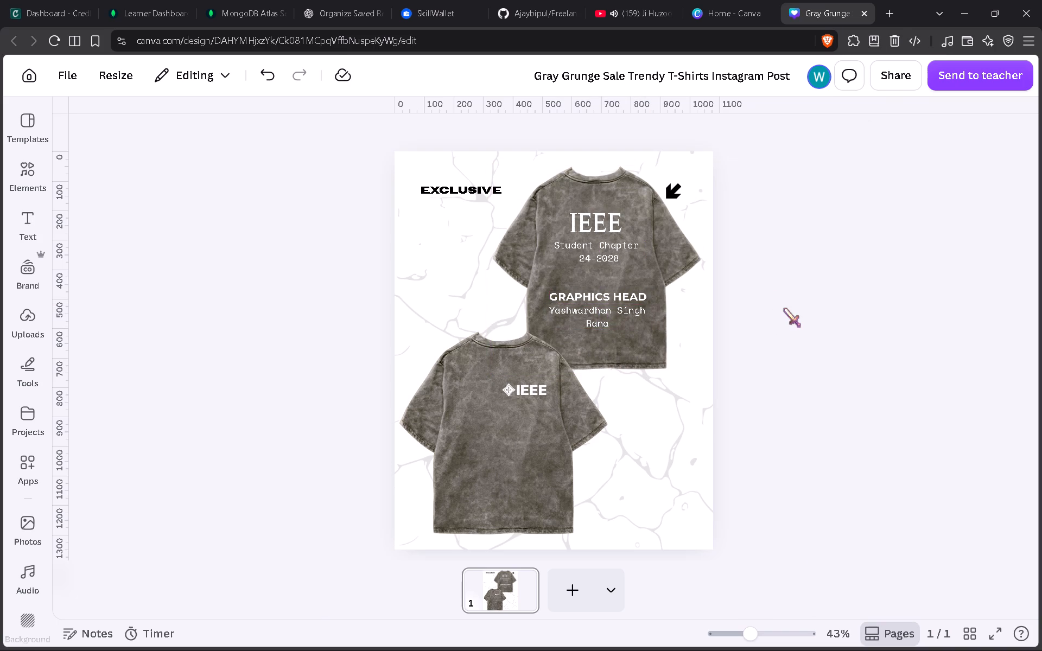
Enlarge the Student Chapter 24-2028 text to size 27, recentre it on the back T-shirt and make it bold.
{"action": "left_click", "coordinate": [603, 242]}
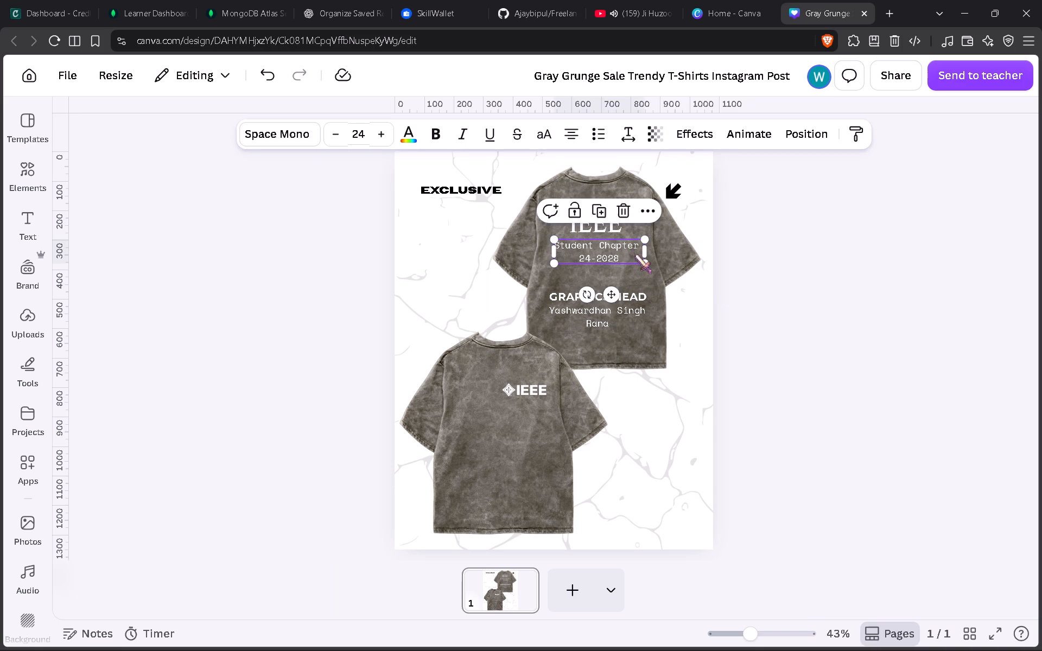
{"action": "left_click_drag", "start_coordinate": [641, 259], "coordinate": [650, 269]}
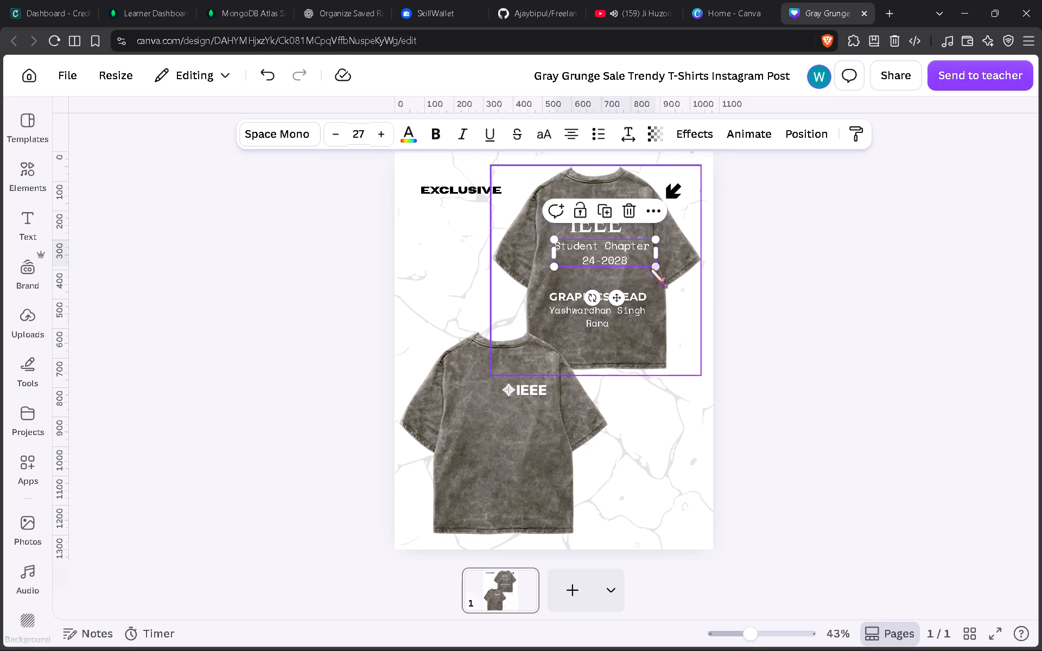
{"action": "left_click_drag", "start_coordinate": [628, 259], "coordinate": [622, 258]}
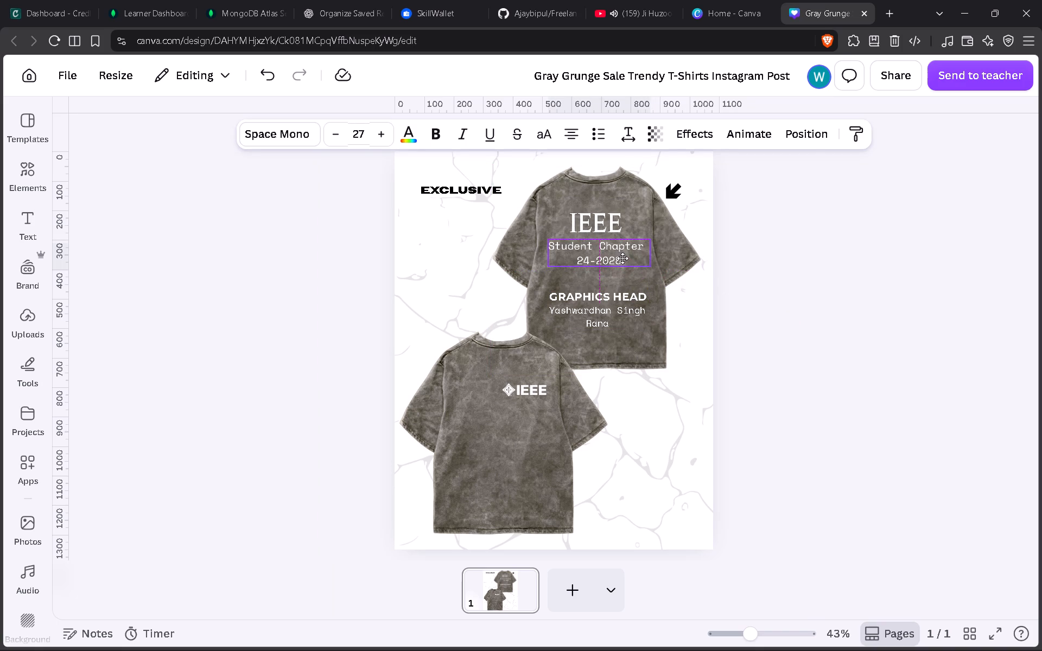
{"action": "left_click_drag", "start_coordinate": [622, 258], "coordinate": [623, 258]}
{"action": "left_click", "coordinate": [437, 134]}
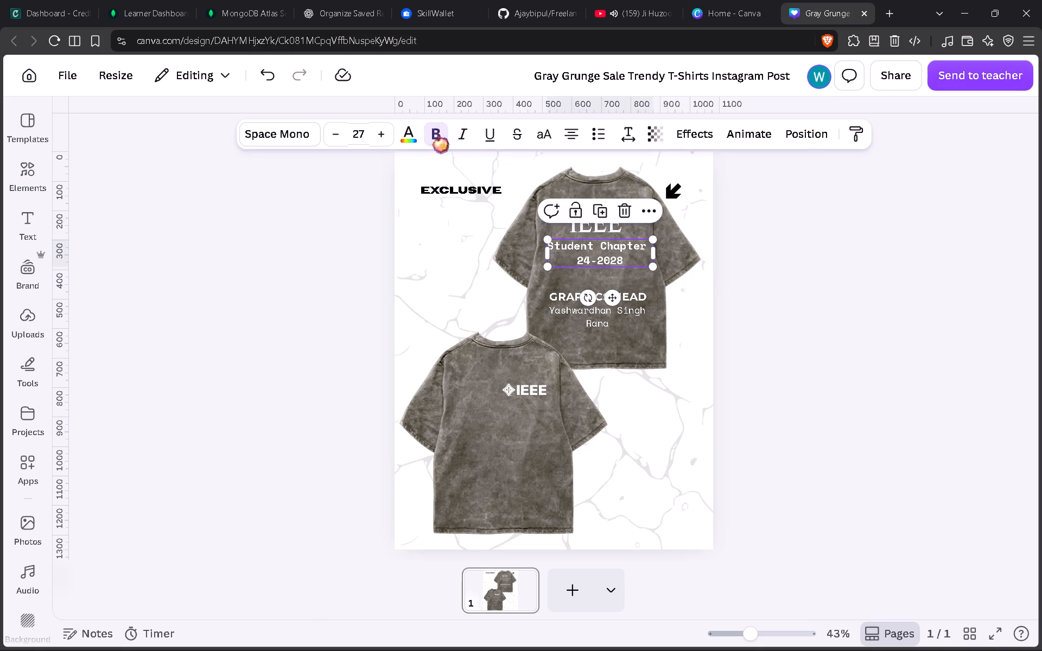
{"action": "left_click", "coordinate": [754, 287]}
{"action": "left_click", "coordinate": [631, 257]}
Nudge the IEEE heading, GRAPHICS HEAD and the name text sideways to align with the Student Chapter text.
{"action": "left_click", "coordinate": [606, 231]}
{"action": "left_click", "coordinate": [827, 273]}
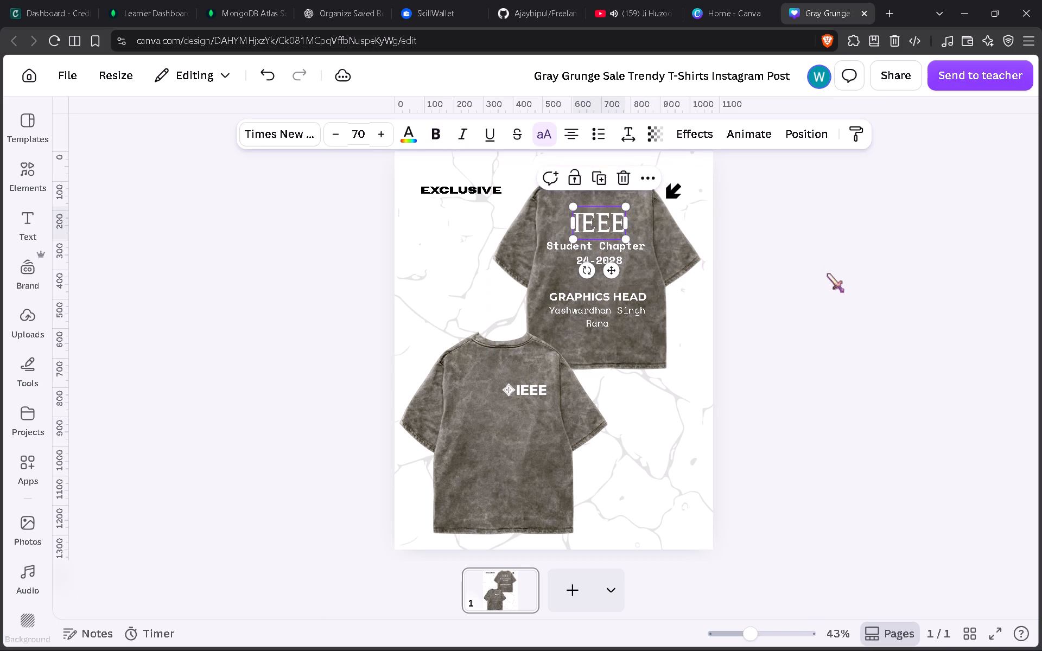
{"action": "left_click", "coordinate": [642, 293]}
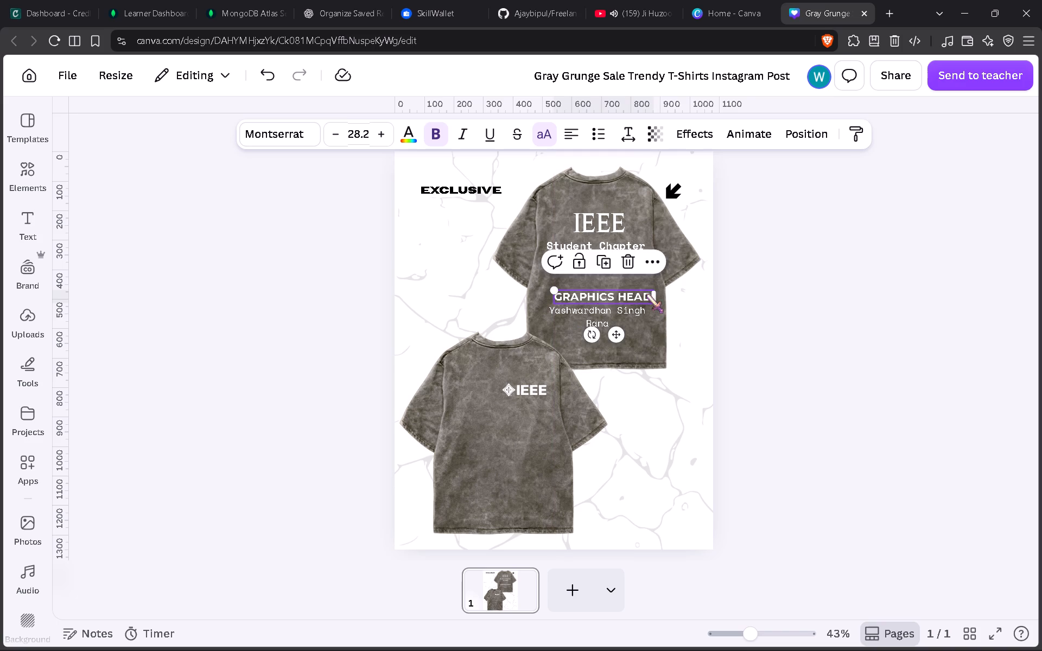
{"action": "double_click", "coordinate": [640, 297]}
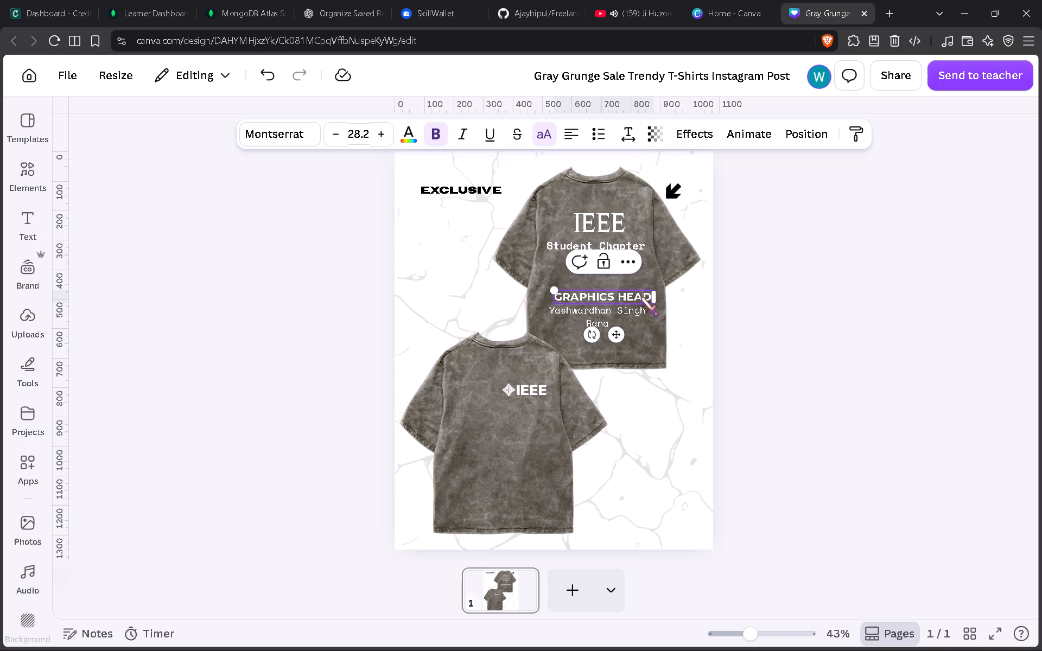
{"action": "left_click", "coordinate": [739, 329]}
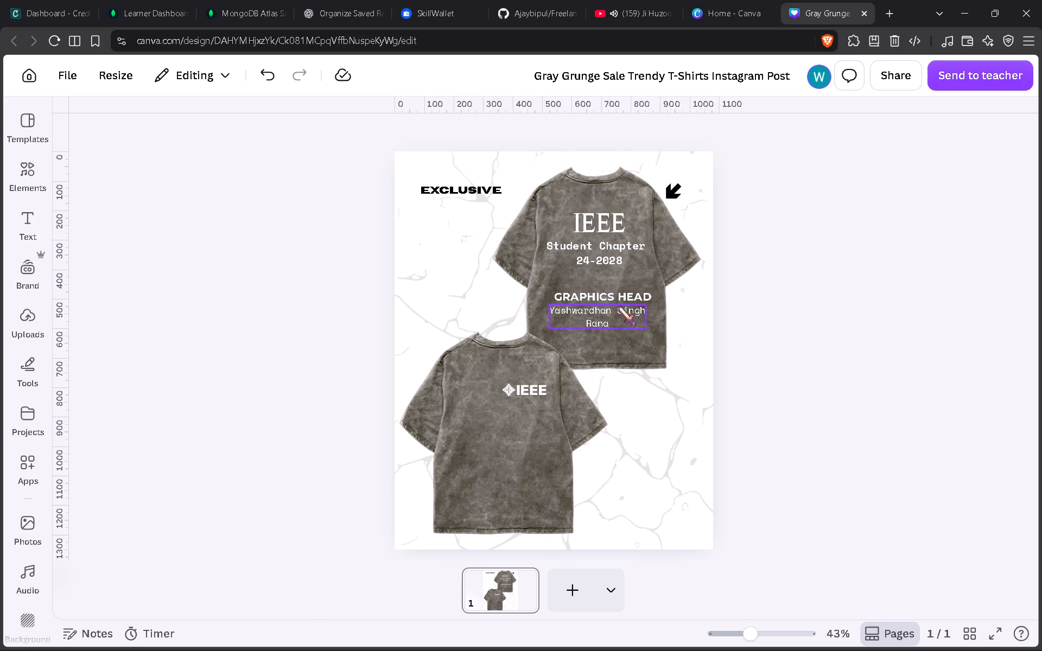
{"action": "left_click_drag", "start_coordinate": [619, 310], "coordinate": [624, 310]}
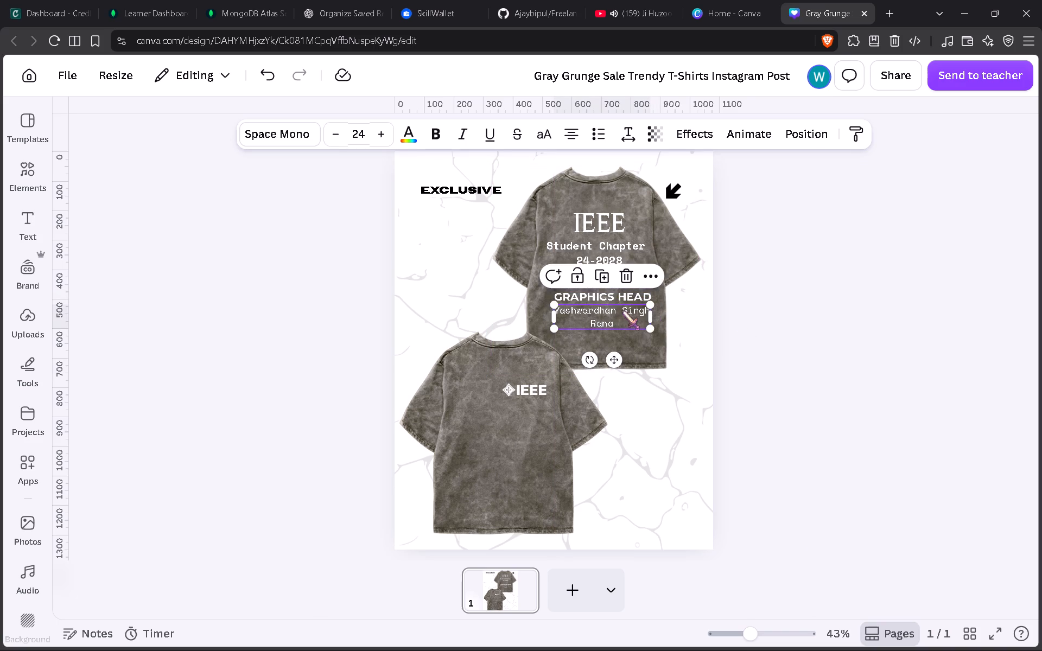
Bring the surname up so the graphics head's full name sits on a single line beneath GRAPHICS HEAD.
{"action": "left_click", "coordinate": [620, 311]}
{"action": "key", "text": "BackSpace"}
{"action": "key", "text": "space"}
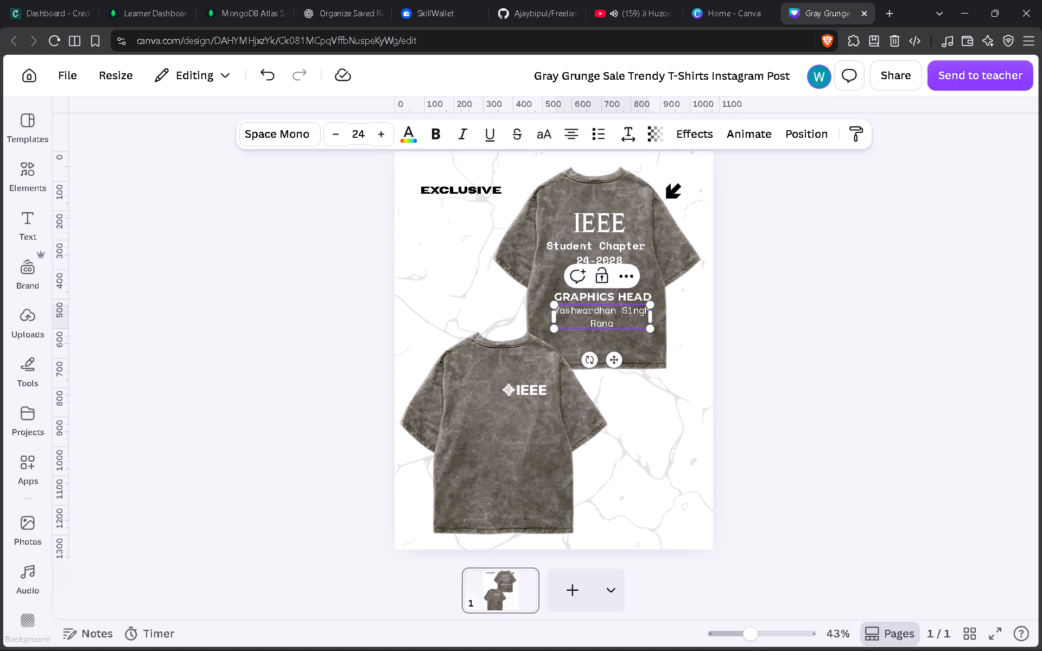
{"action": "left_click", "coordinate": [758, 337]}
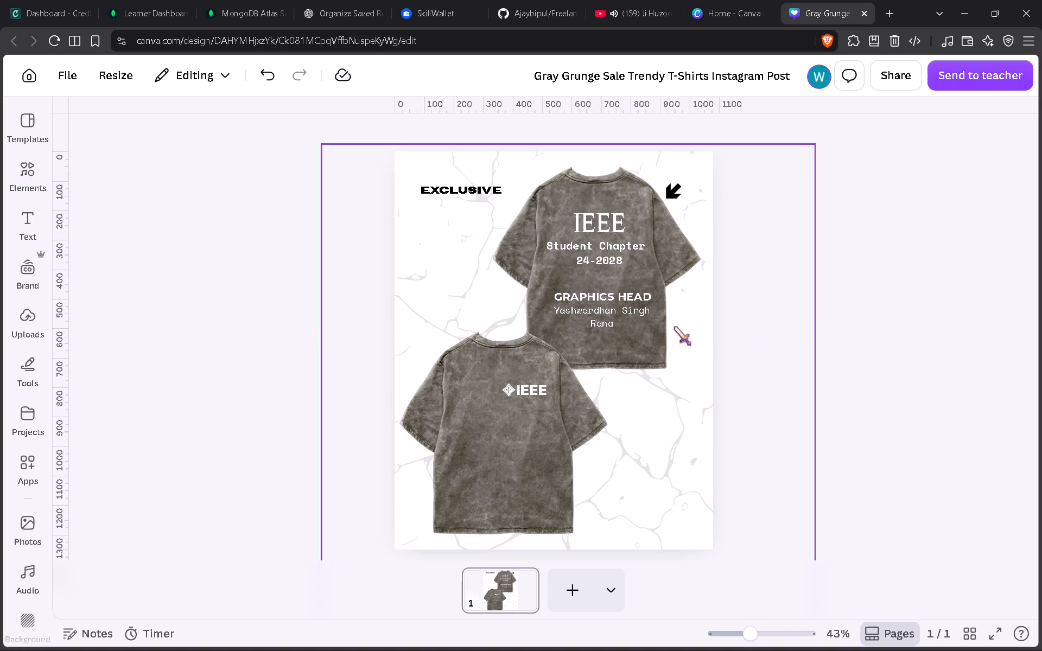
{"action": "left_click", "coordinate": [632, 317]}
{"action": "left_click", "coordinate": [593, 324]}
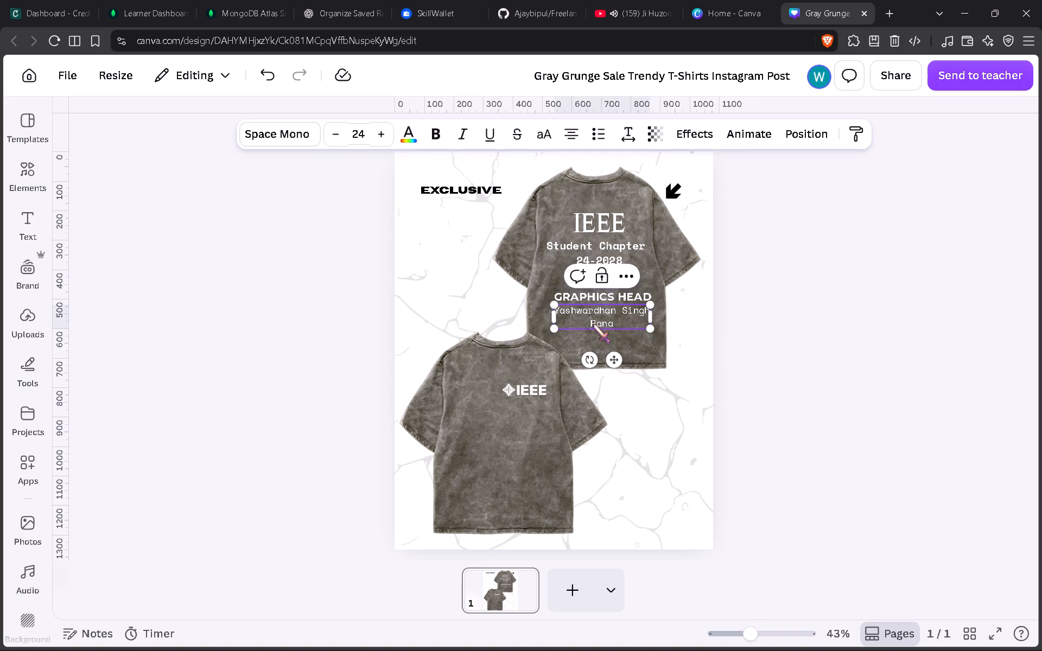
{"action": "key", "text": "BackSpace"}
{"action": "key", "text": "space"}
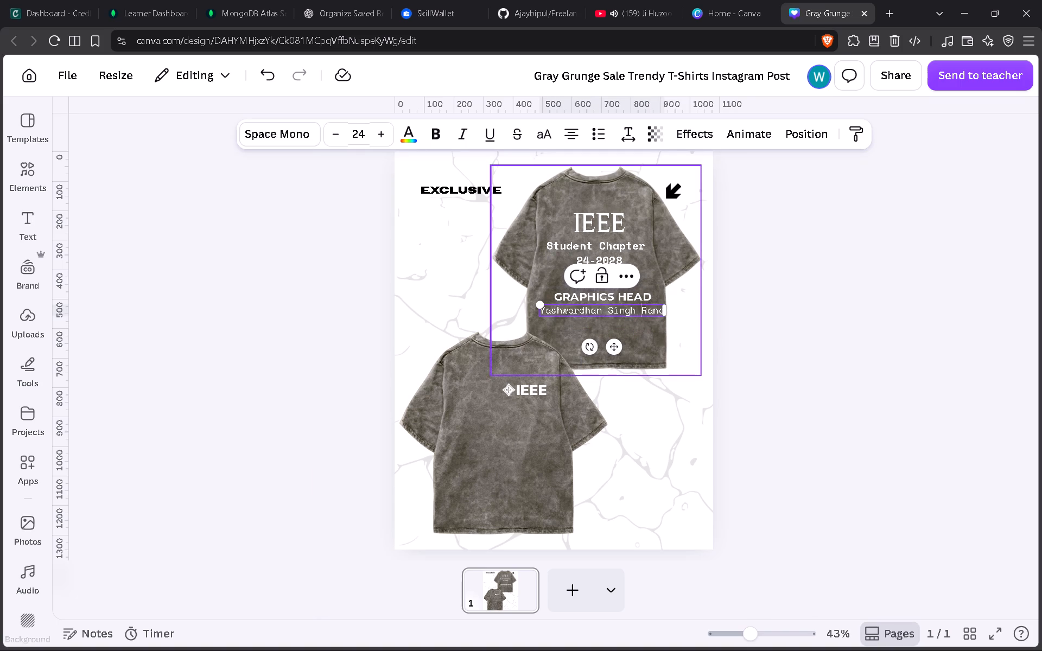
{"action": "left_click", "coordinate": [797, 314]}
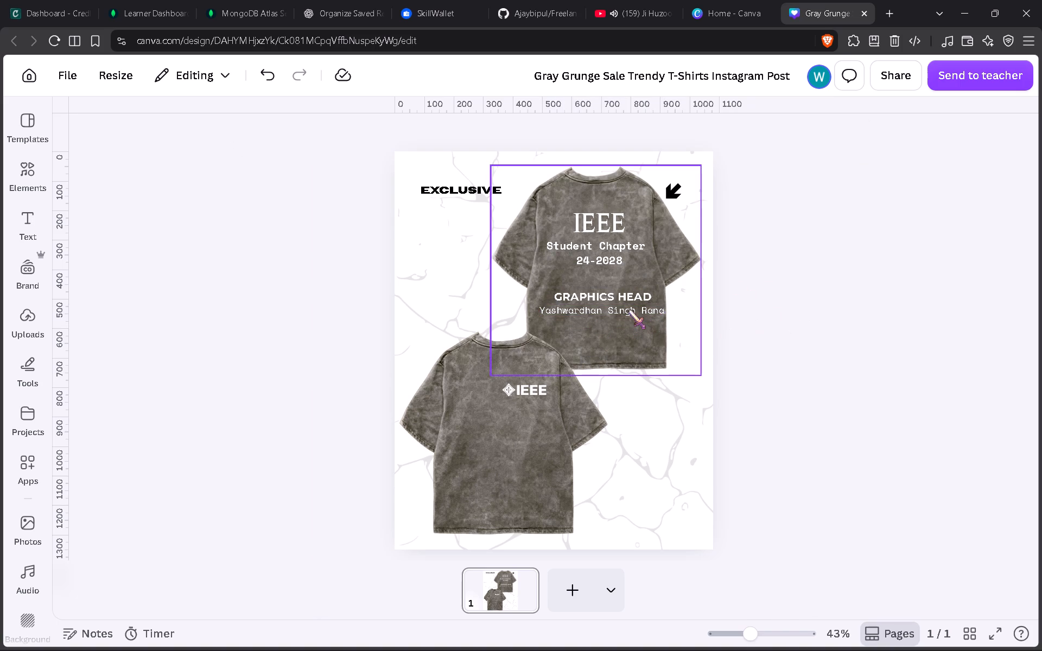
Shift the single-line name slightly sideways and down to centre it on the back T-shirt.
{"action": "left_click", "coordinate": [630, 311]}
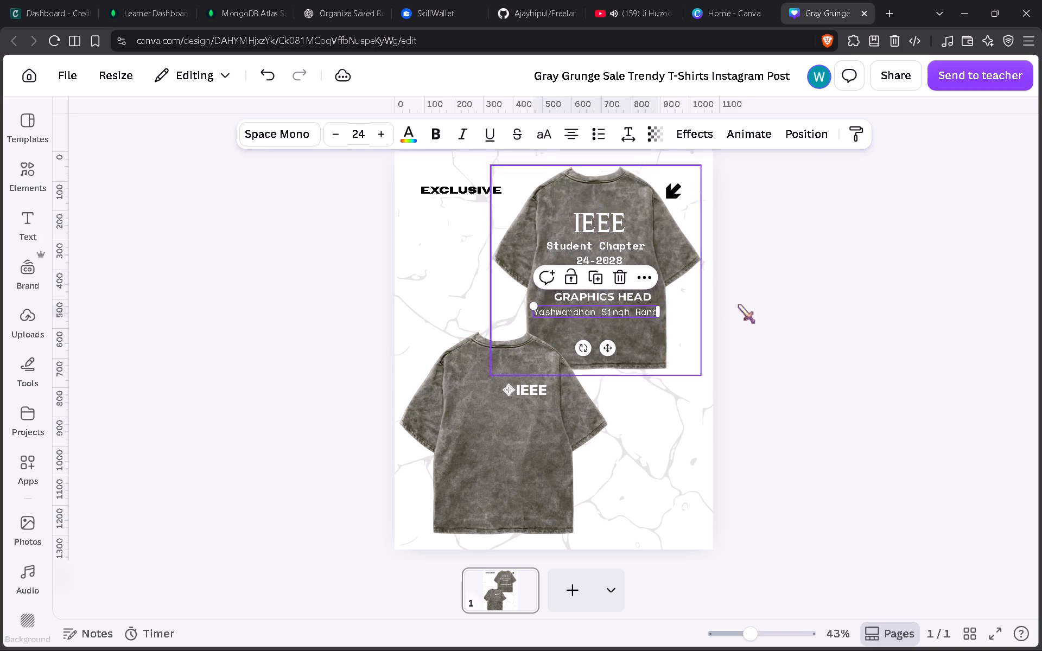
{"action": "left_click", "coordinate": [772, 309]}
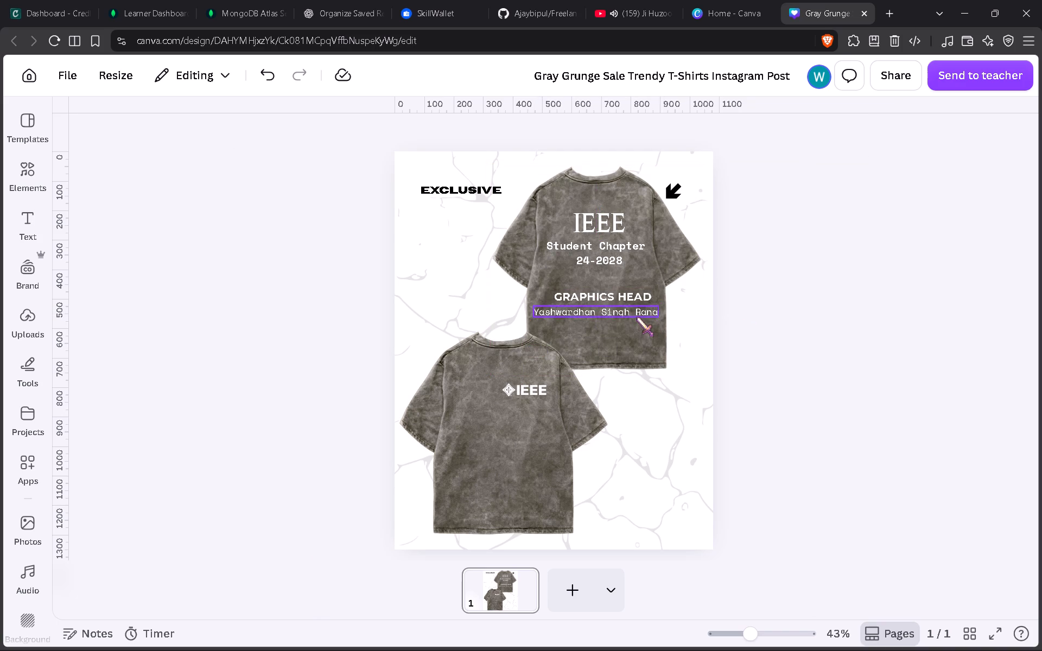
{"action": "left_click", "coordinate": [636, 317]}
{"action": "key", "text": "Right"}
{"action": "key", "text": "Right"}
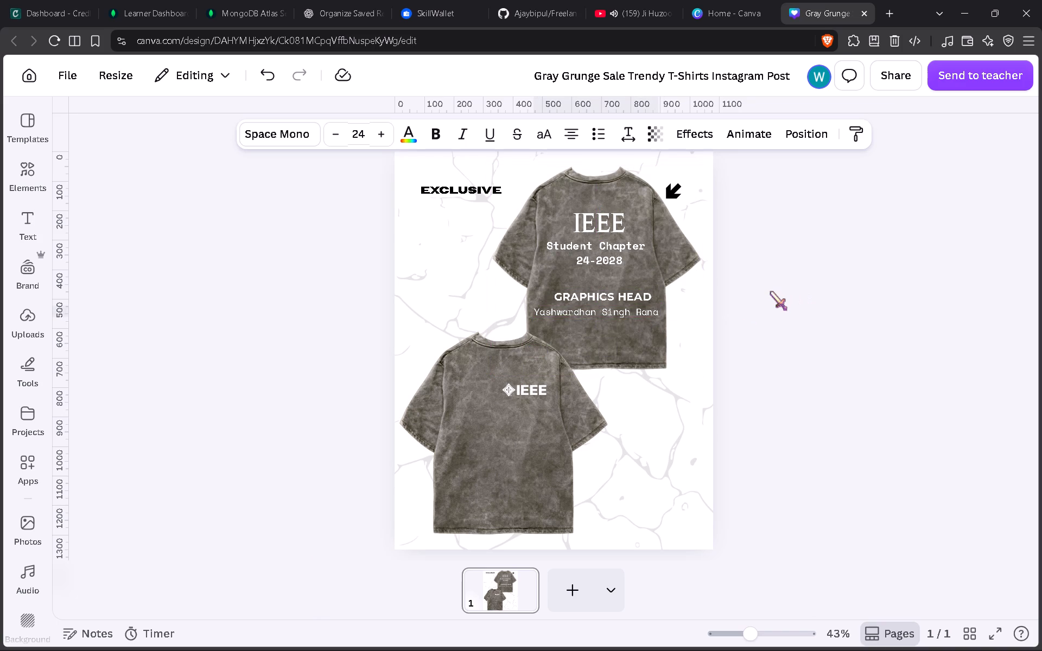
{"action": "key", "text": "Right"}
Nudge GRAPHICS HEAD sideways and slightly up to centre it above the single-line name.
{"action": "left_click", "coordinate": [612, 298]}
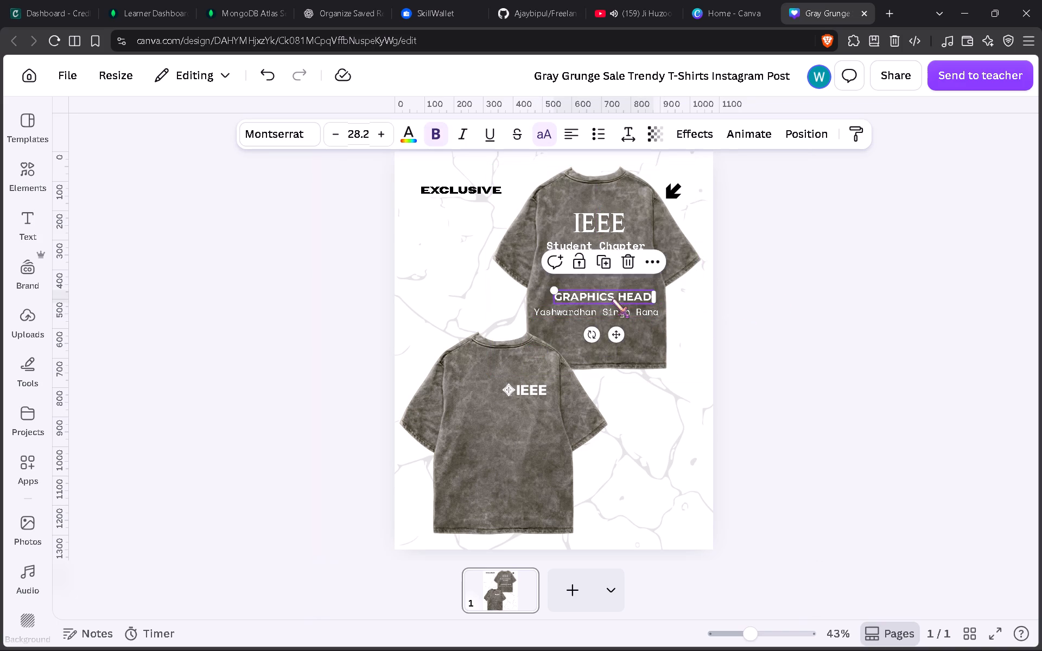
{"action": "key", "text": "Left"}
{"action": "key", "text": "Left"}
{"action": "key", "text": "Left"}
{"action": "key", "text": "Left"}
{"action": "key", "text": "Left"}
{"action": "key", "text": "Left"}
{"action": "key", "text": "Left"}
{"action": "key", "text": "Left"}
{"action": "key", "text": "Left"}
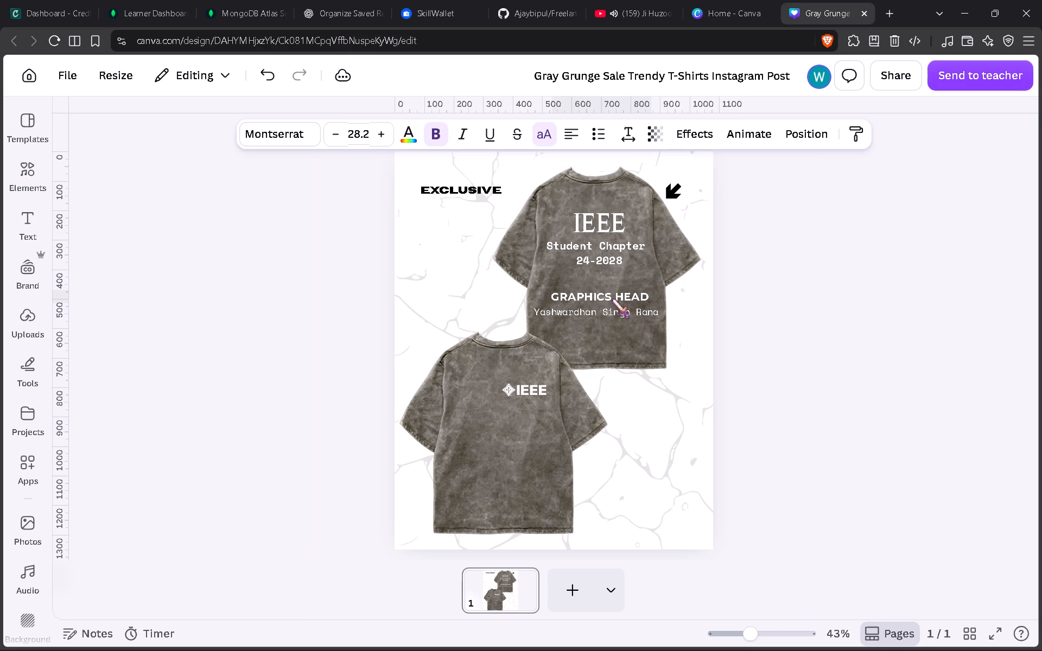
{"action": "key", "text": "Left"}
{"action": "key", "text": "Left"}
{"action": "key", "text": "Left"}
{"action": "key", "text": "Up"}
{"action": "key", "text": "Up"}
{"action": "key", "text": "Up"}
{"action": "key", "text": "Up"}
{"action": "key", "text": "Left"}
{"action": "key", "text": "Left"}
{"action": "key", "text": "Up"}
{"action": "key", "text": "Up"}
{"action": "key", "text": "Up"}
{"action": "key", "text": "Right"}
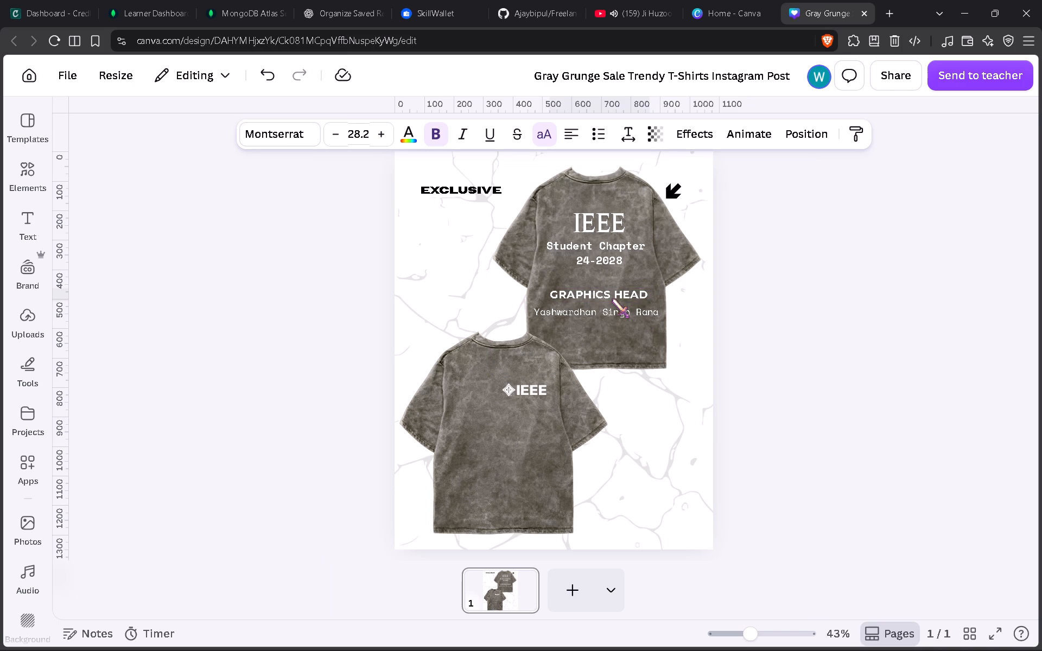
{"action": "key", "text": "Right"}
{"action": "key", "text": "Right"}
Enlarge GRAPHICS HEAD to size 32.2 and widen its text box so it stays on one line.
{"action": "triple_click", "coordinate": [380, 134]}
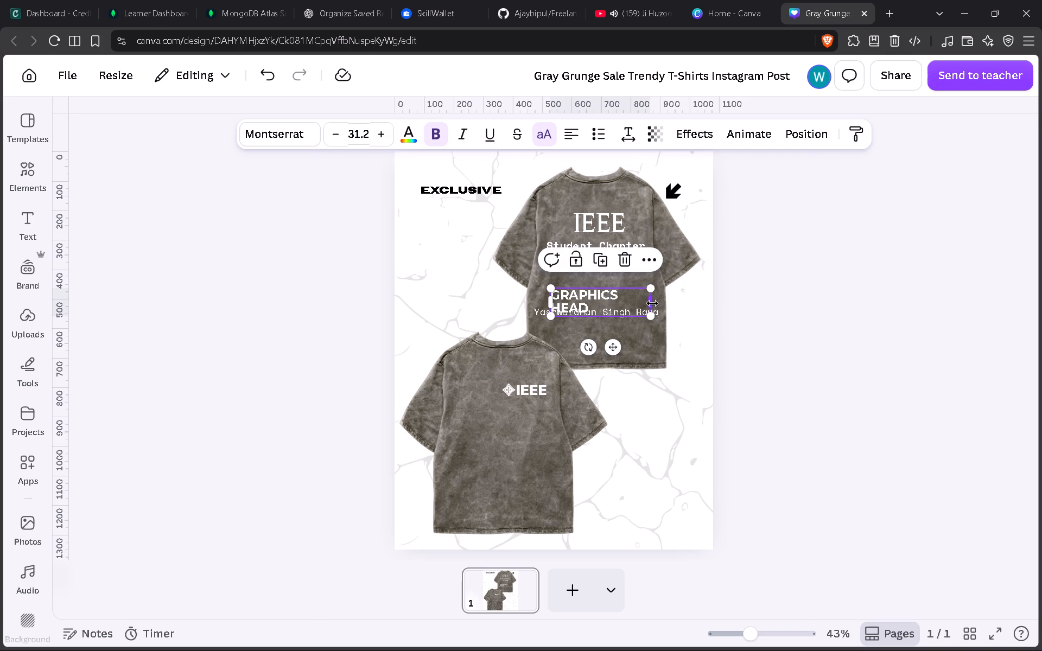
{"action": "left_click_drag", "start_coordinate": [652, 303], "coordinate": [675, 303]}
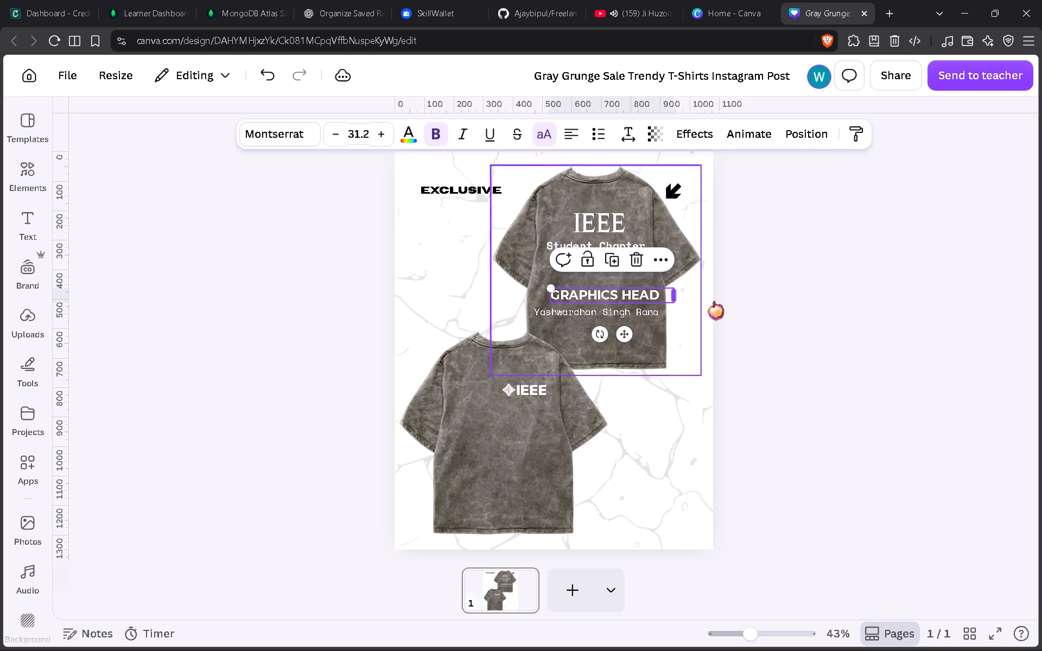
{"action": "left_click_drag", "start_coordinate": [679, 296], "coordinate": [672, 298]}
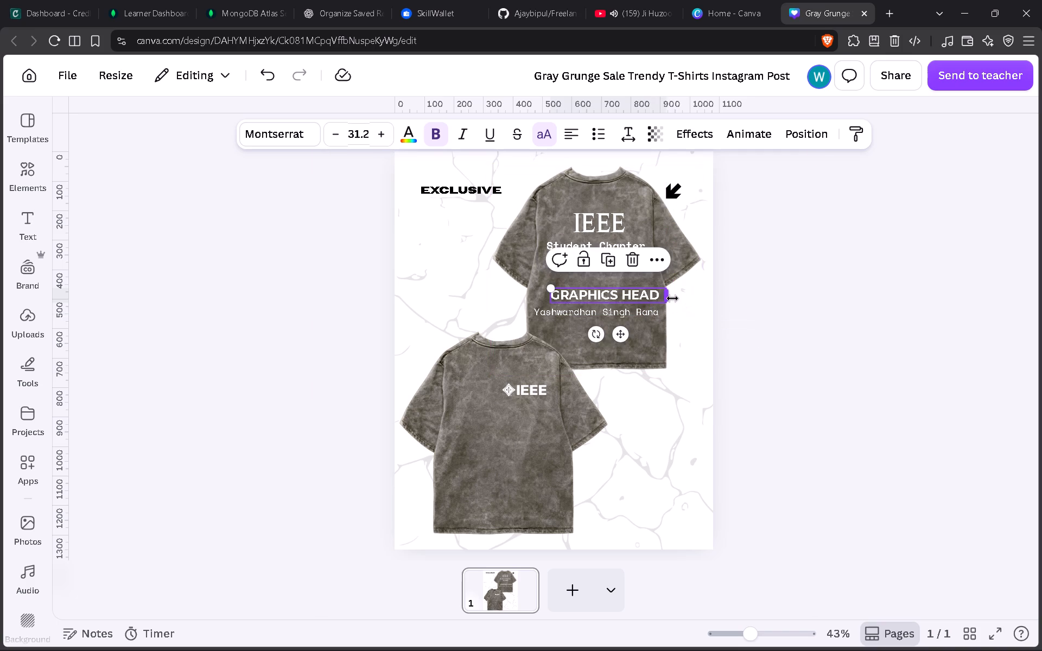
{"action": "left_click", "coordinate": [380, 133]}
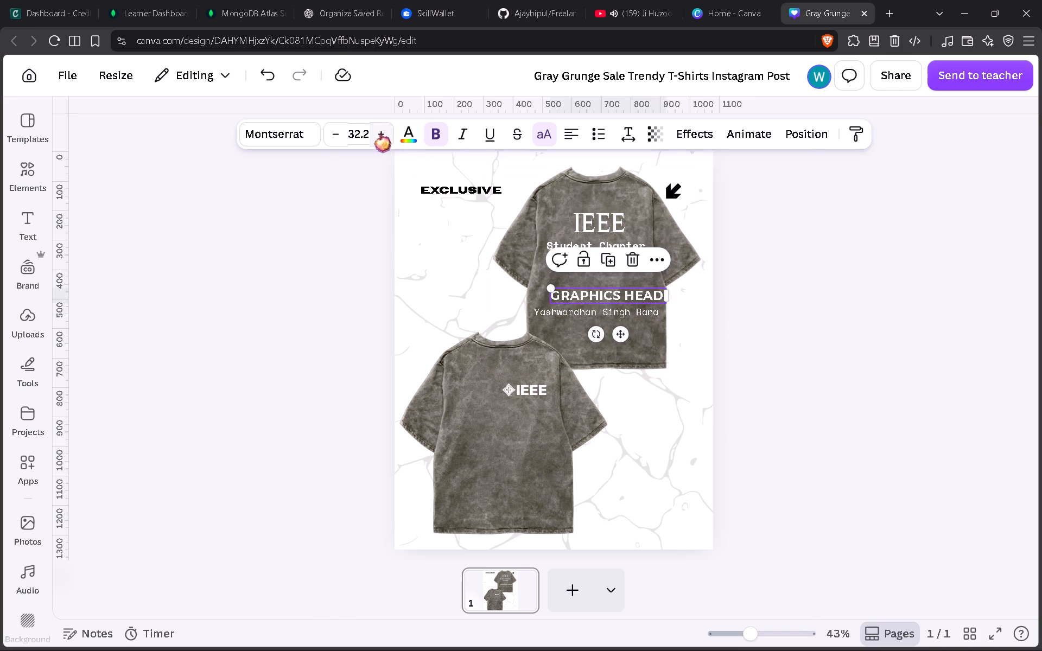
Nudge the enlarged GRAPHICS HEAD text sideways to recentre it over the name on the back T-shirt.
{"action": "left_click", "coordinate": [904, 356]}
{"action": "left_click", "coordinate": [652, 297]}
{"action": "key", "text": "Left"}
{"action": "key", "text": "Left"}
{"action": "key", "text": "Left"}
{"action": "key", "text": "Left"}
{"action": "key", "text": "Left"}
{"action": "key", "text": "Left"}
{"action": "key", "text": "Left"}
{"action": "key", "text": "Left"}
{"action": "key", "text": "Left"}
{"action": "key", "text": "Left"}
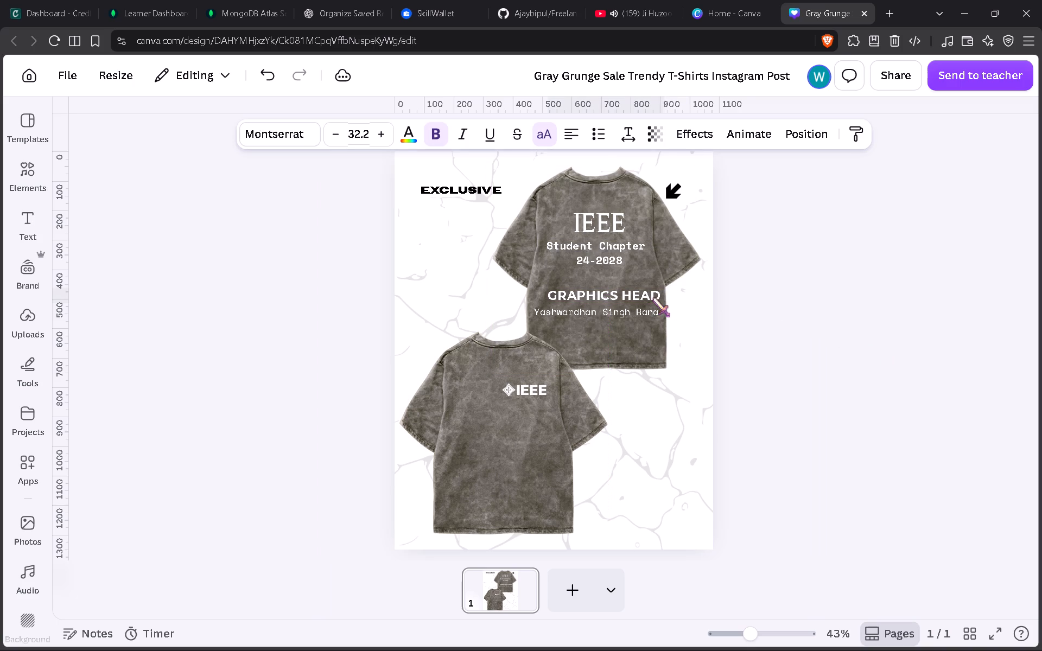
{"action": "key", "text": "Left"}
{"action": "key", "text": "Left"}
{"action": "key", "text": "Left"}
{"action": "key", "text": "Left"}
{"action": "key", "text": "Left"}
{"action": "key", "text": "Left"}
{"action": "key", "text": "Left"}
{"action": "key", "text": "Left"}
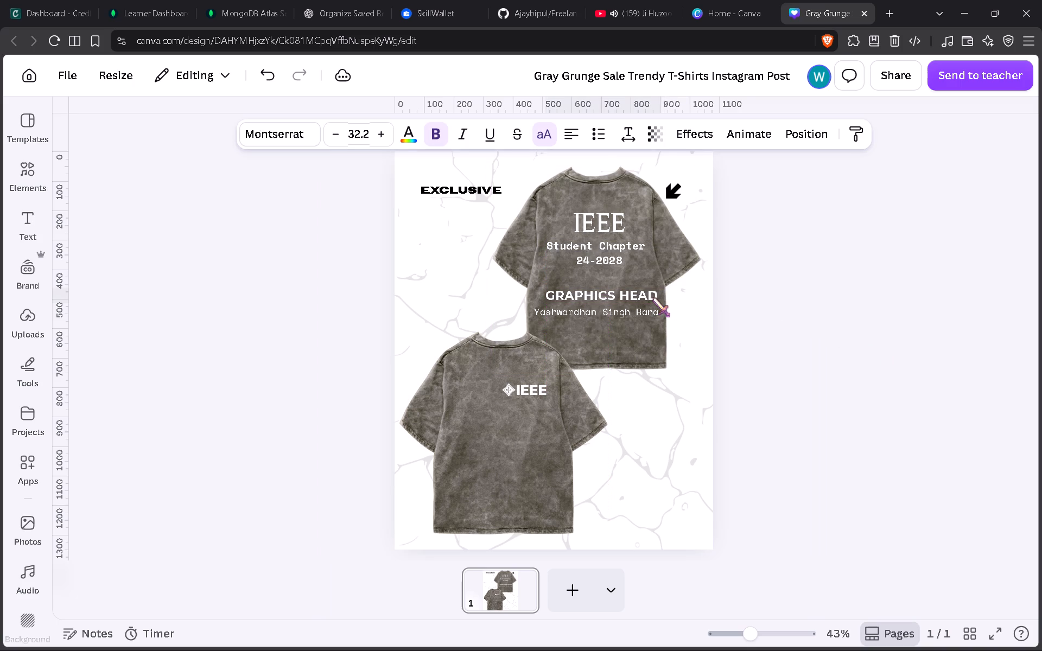
{"action": "key", "text": "Left"}
{"action": "key", "text": "Left"}
{"action": "key", "text": "Left"}
{"action": "key", "text": "Left"}
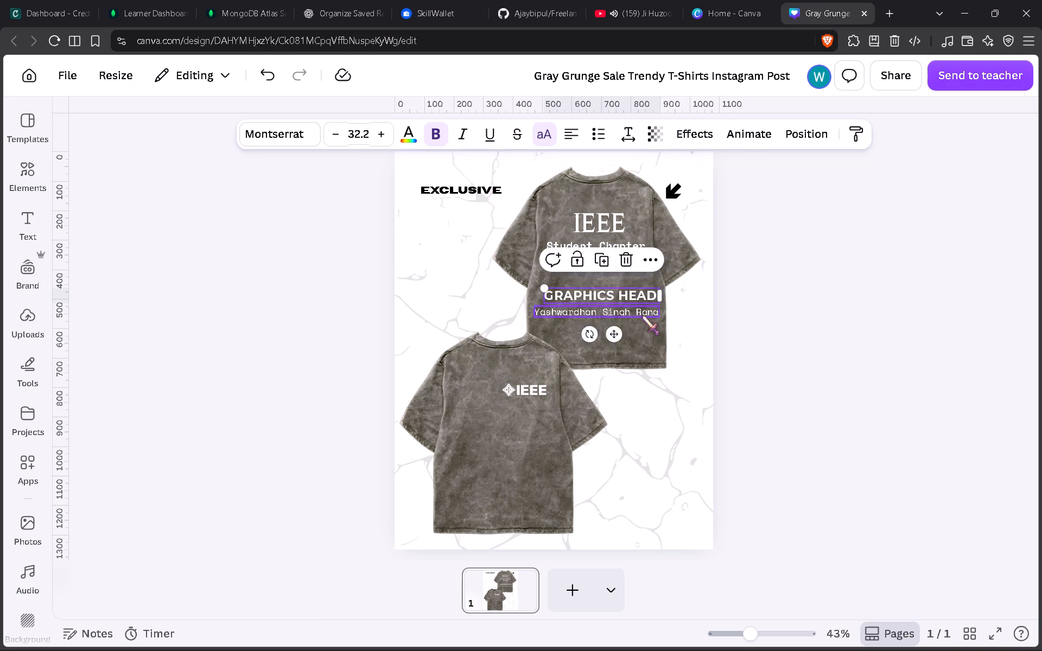
{"action": "left_click", "coordinate": [641, 315]}
{"action": "left_click", "coordinate": [785, 360]}
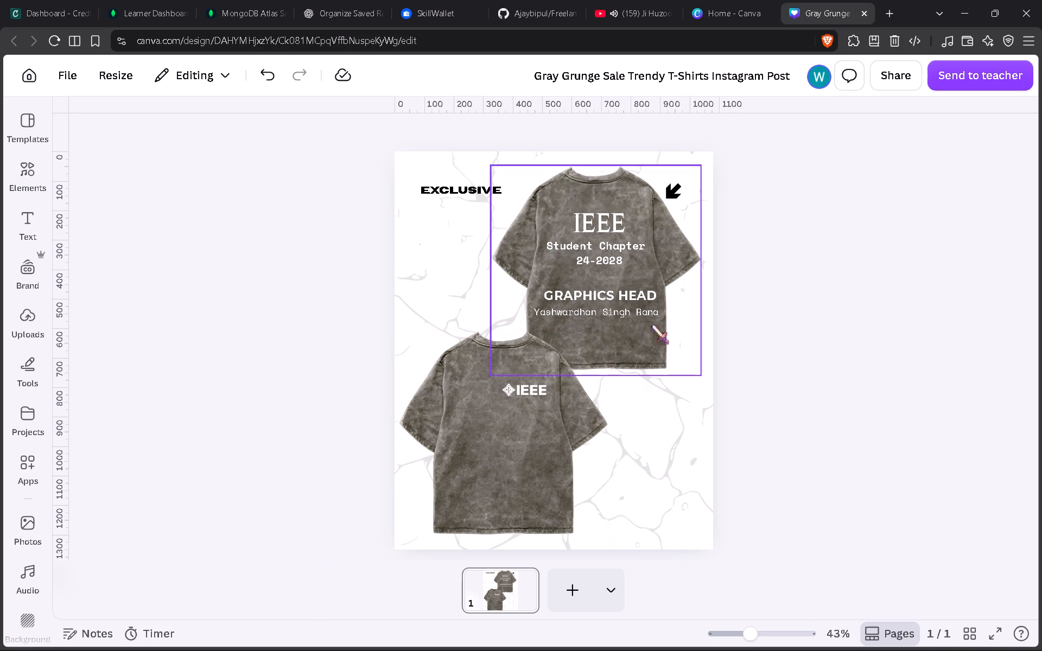
Move GRAPHICS HEAD slightly higher on the back T-shirt, leaving a wider gap above the name.
{"action": "left_click", "coordinate": [628, 296]}
{"action": "left_click_drag", "start_coordinate": [633, 302], "coordinate": [632, 264]}
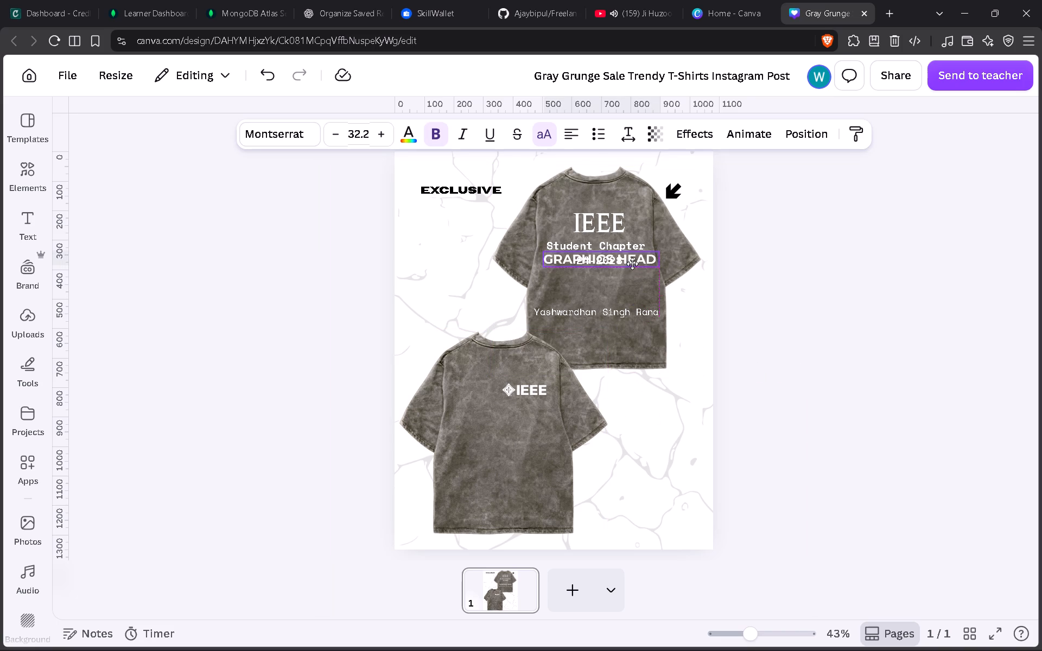
{"action": "left_click_drag", "start_coordinate": [632, 264], "coordinate": [632, 326]}
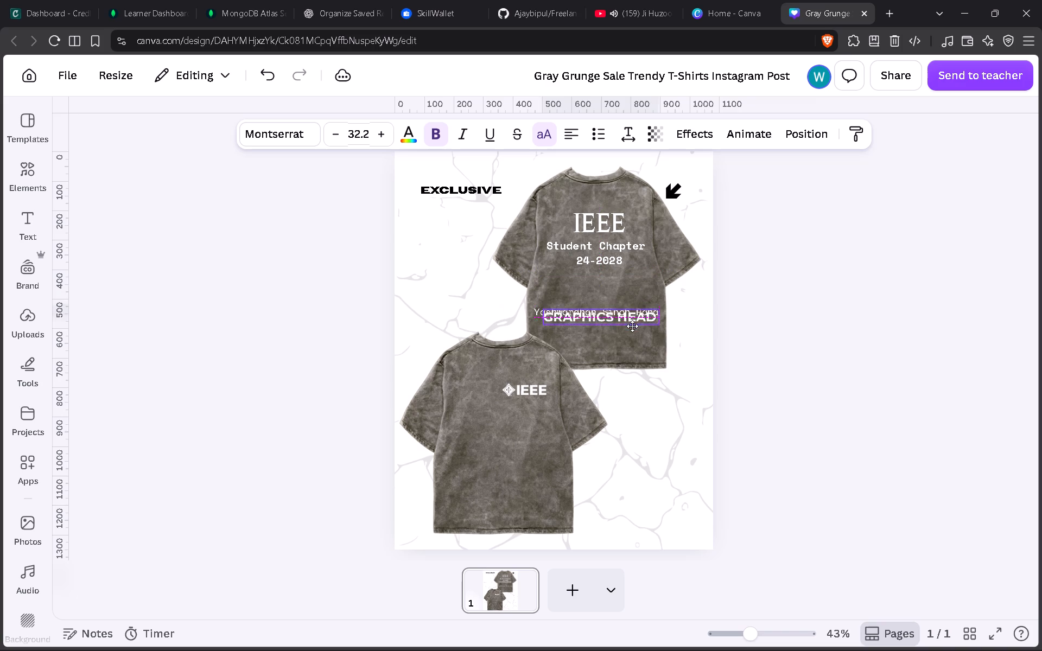
{"action": "left_click_drag", "start_coordinate": [632, 326], "coordinate": [627, 297]}
{"action": "left_click", "coordinate": [742, 334]}
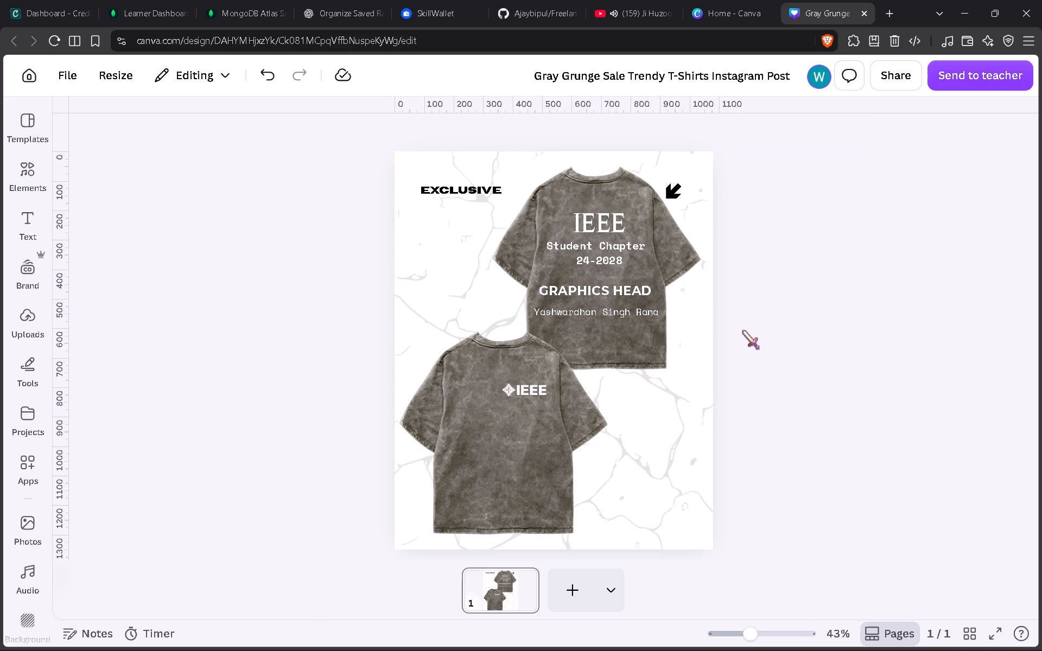
{"action": "double_click", "coordinate": [634, 293]}
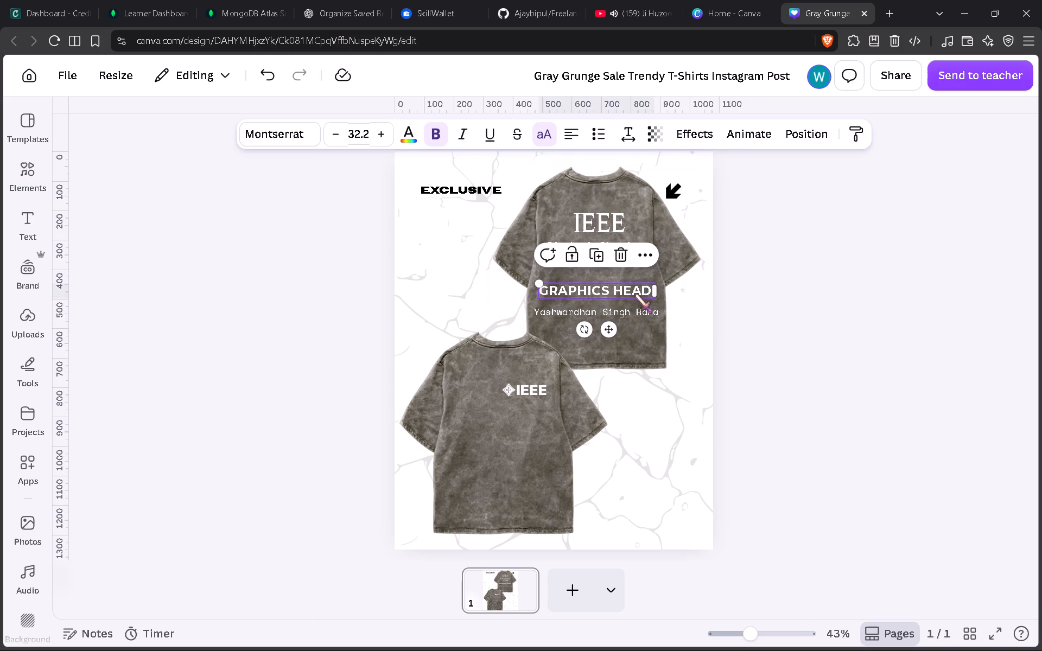
{"action": "left_click", "coordinate": [767, 328]}
Remove the bold formatting from the Student Chapter 24-2028 text.
{"action": "left_click", "coordinate": [585, 244]}
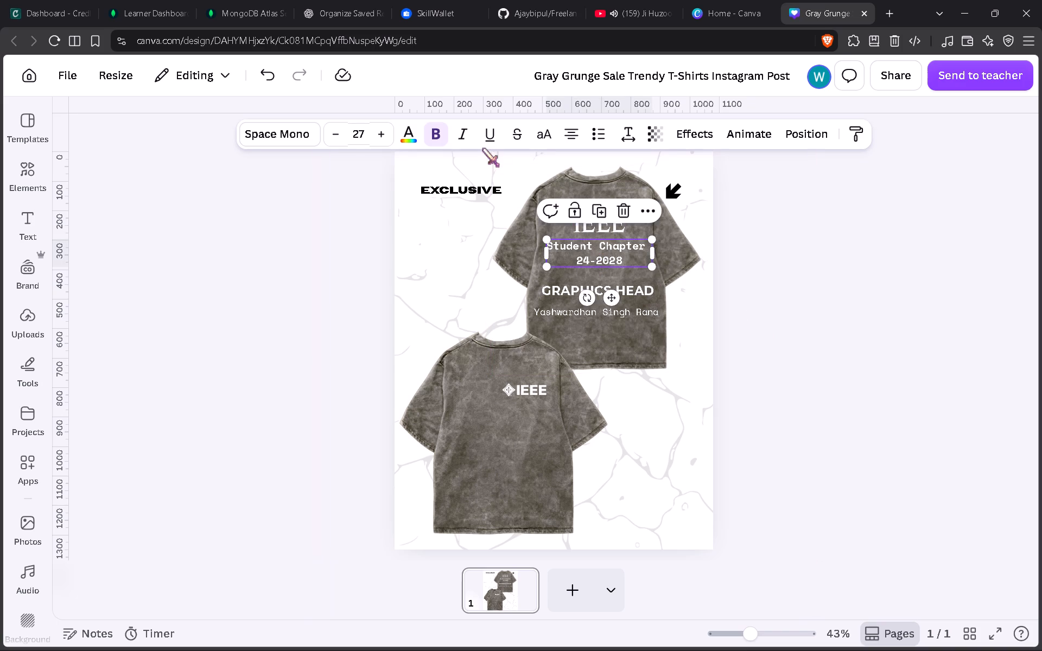
{"action": "left_click", "coordinate": [440, 138]}
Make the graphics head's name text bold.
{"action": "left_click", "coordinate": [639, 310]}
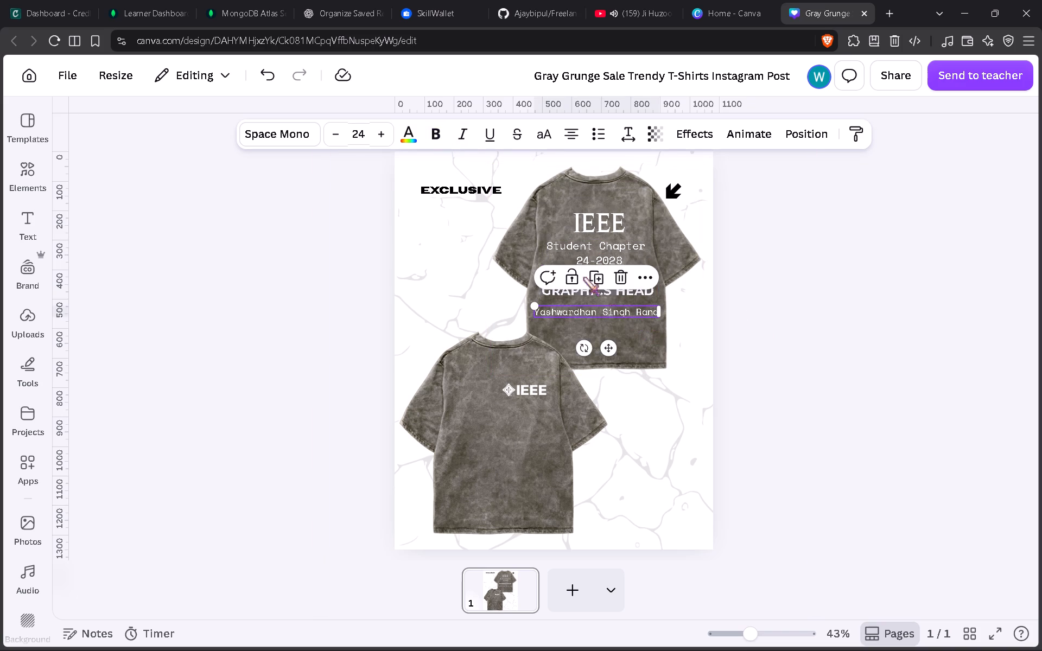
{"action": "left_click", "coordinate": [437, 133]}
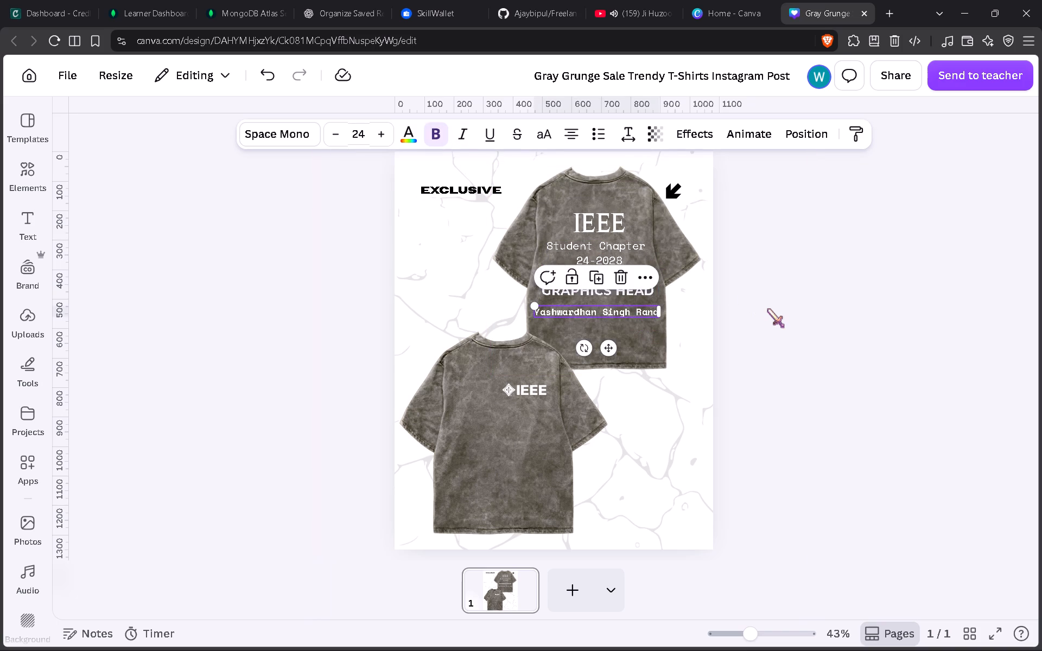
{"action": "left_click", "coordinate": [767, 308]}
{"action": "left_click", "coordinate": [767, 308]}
Delete the graphics head's name text from the back T-shirt.
{"action": "left_click", "coordinate": [602, 313]}
{"action": "left_click", "coordinate": [626, 273]}
{"action": "left_click", "coordinate": [834, 407]}
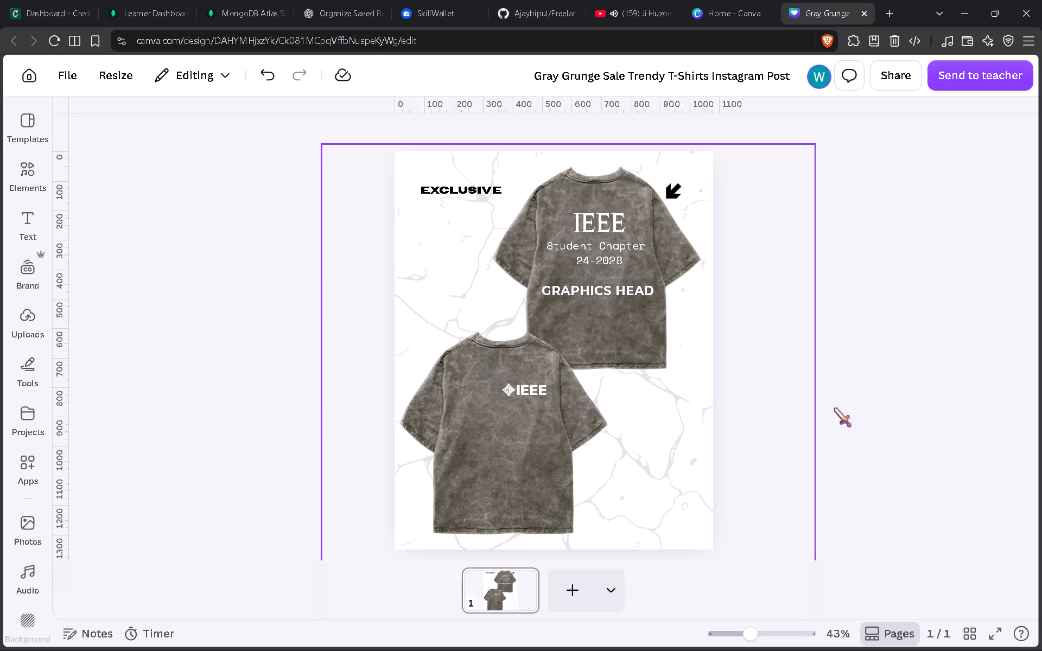
Move GRAPHICS HEAD down into the space where the name was, centred beneath the Student Chapter text.
{"action": "left_click_drag", "start_coordinate": [627, 291], "coordinate": [634, 315]}
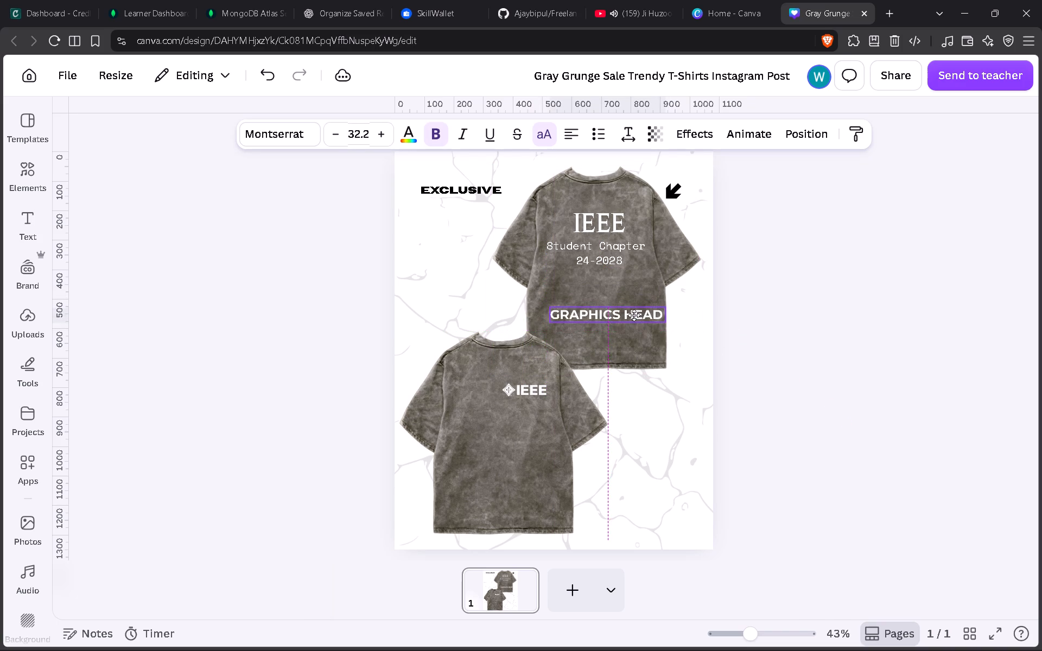
{"action": "left_click_drag", "start_coordinate": [634, 315], "coordinate": [626, 314]}
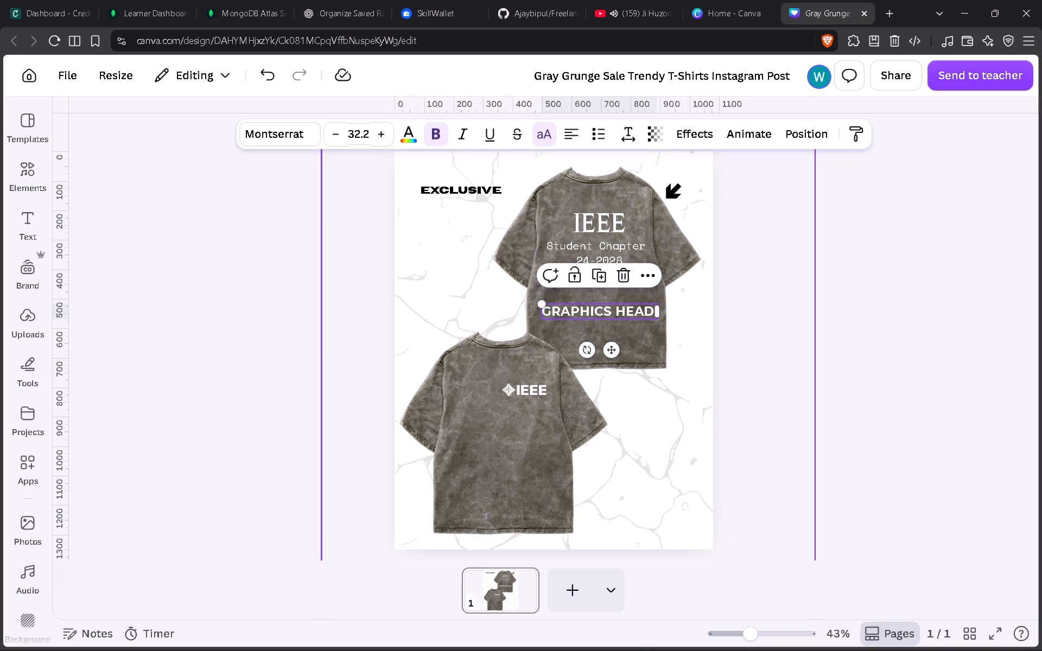
Open the LeetCode Quest page in a new browser tab.
{"action": "left_click", "coordinate": [881, 3]}
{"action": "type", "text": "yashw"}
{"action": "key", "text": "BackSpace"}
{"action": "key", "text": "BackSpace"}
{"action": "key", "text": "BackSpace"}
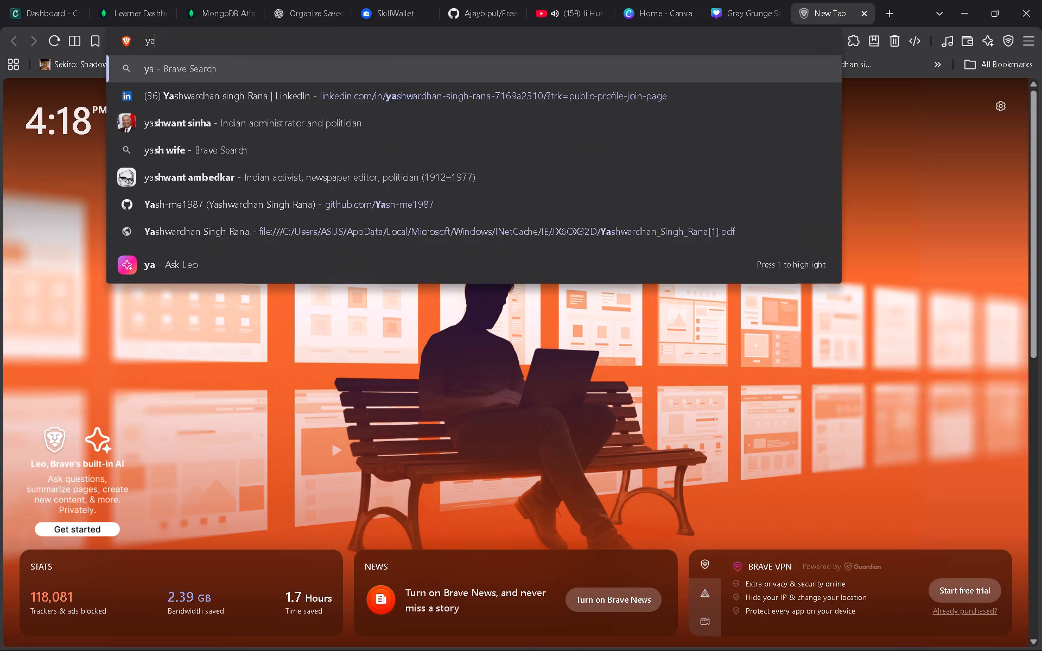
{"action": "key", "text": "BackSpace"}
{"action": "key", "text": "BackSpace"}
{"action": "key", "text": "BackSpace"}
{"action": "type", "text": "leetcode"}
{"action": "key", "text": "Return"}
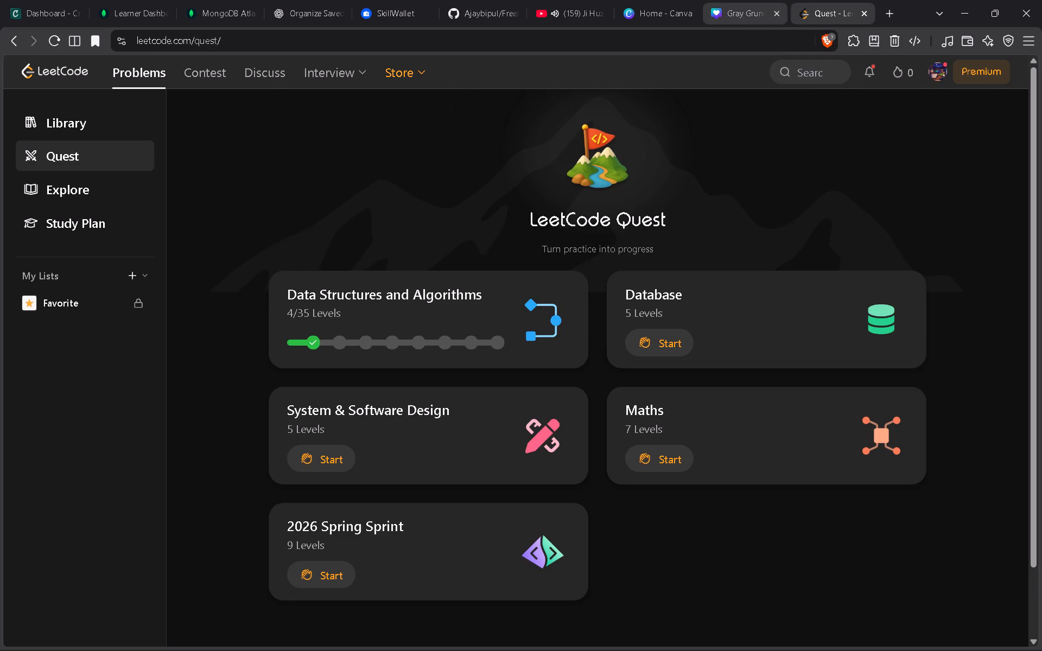
Open the Data Structures and Algorithms quest and continue to the Queue level's problem in Sequence Valley.
{"action": "left_click", "coordinate": [459, 337]}
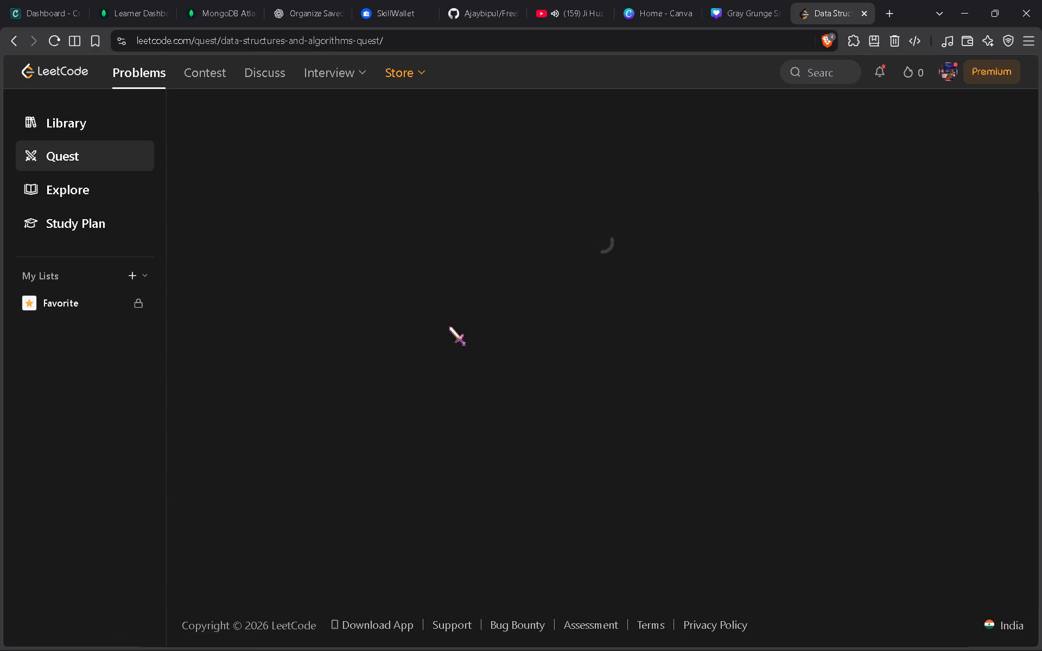
{"action": "scroll", "coordinate": [662, 385], "scroll_direction": "up", "scroll_amount": 3}
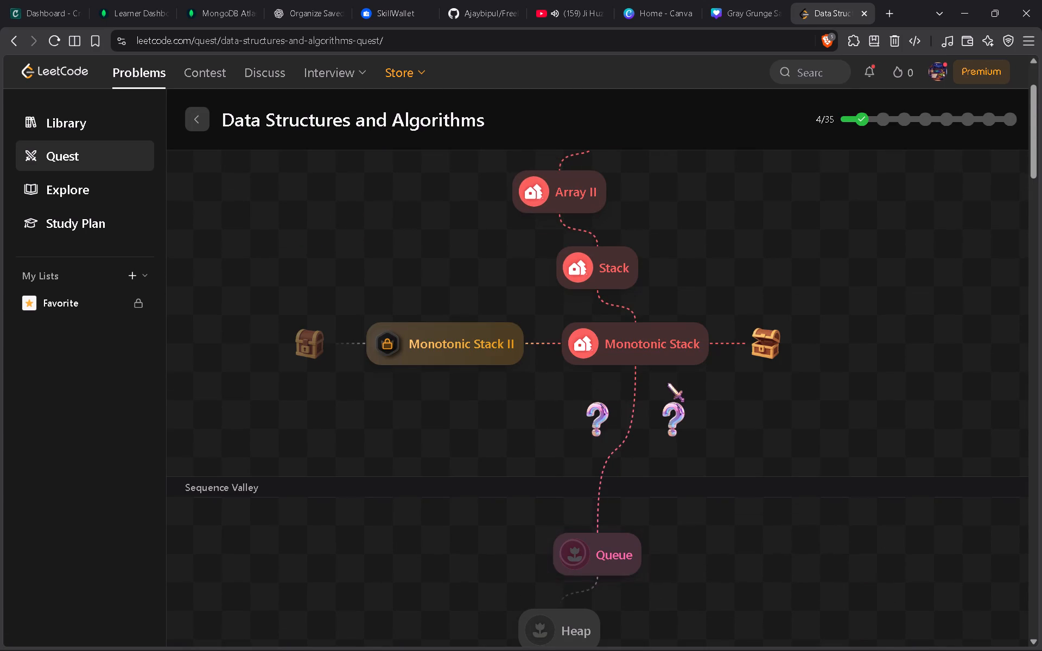
{"action": "left_click", "coordinate": [572, 559]}
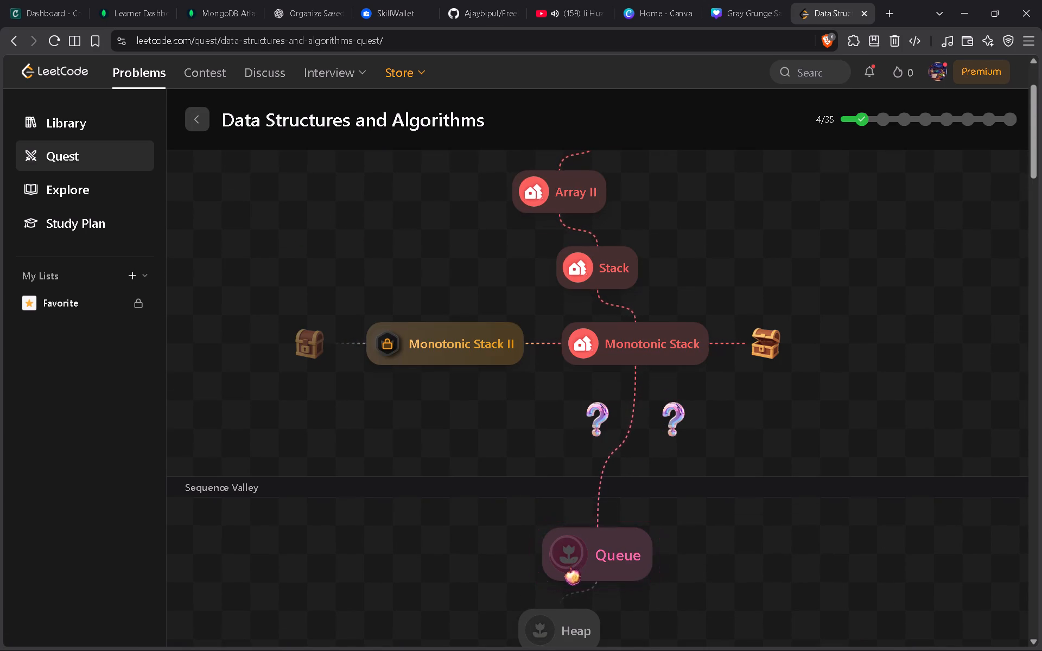
{"action": "left_click", "coordinate": [611, 431]}
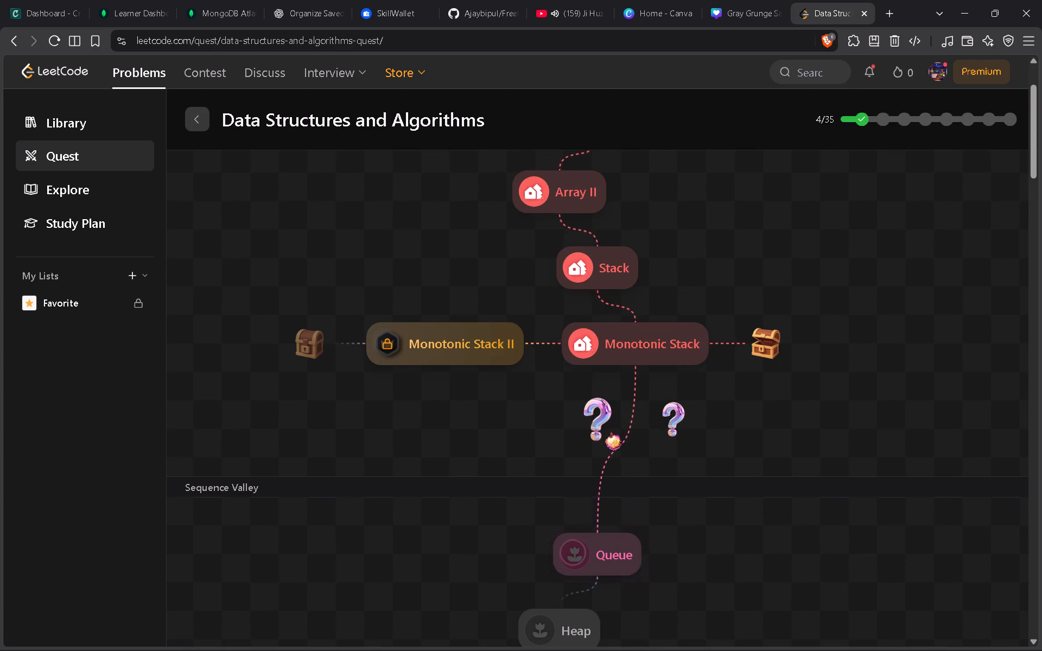
{"action": "left_click", "coordinate": [601, 412]}
{"action": "left_click", "coordinate": [658, 420]}
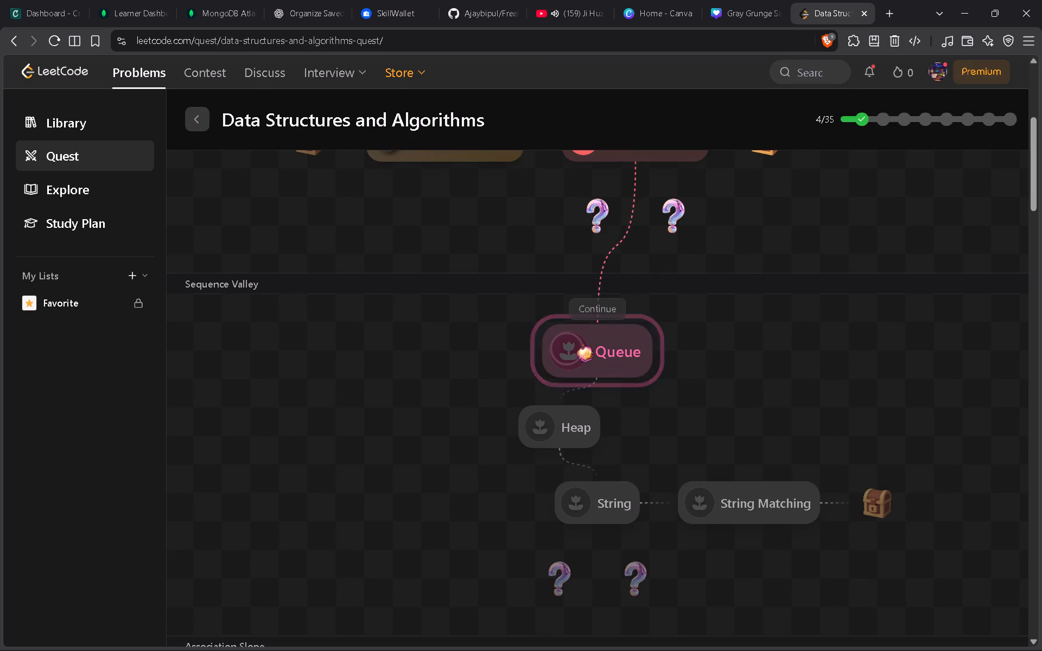
{"action": "left_click", "coordinate": [583, 342]}
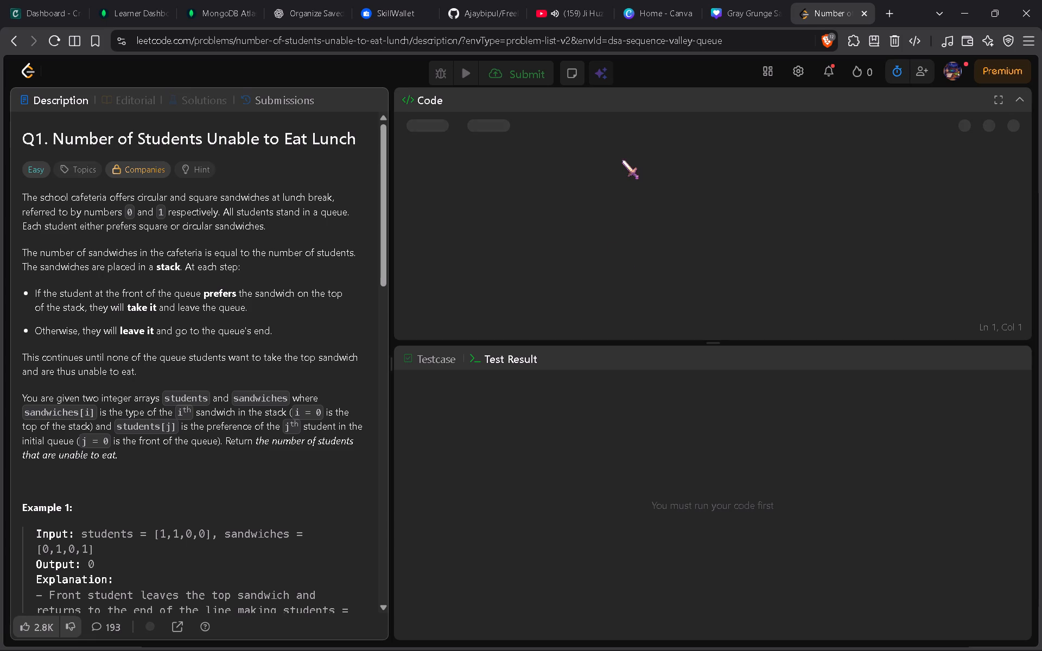
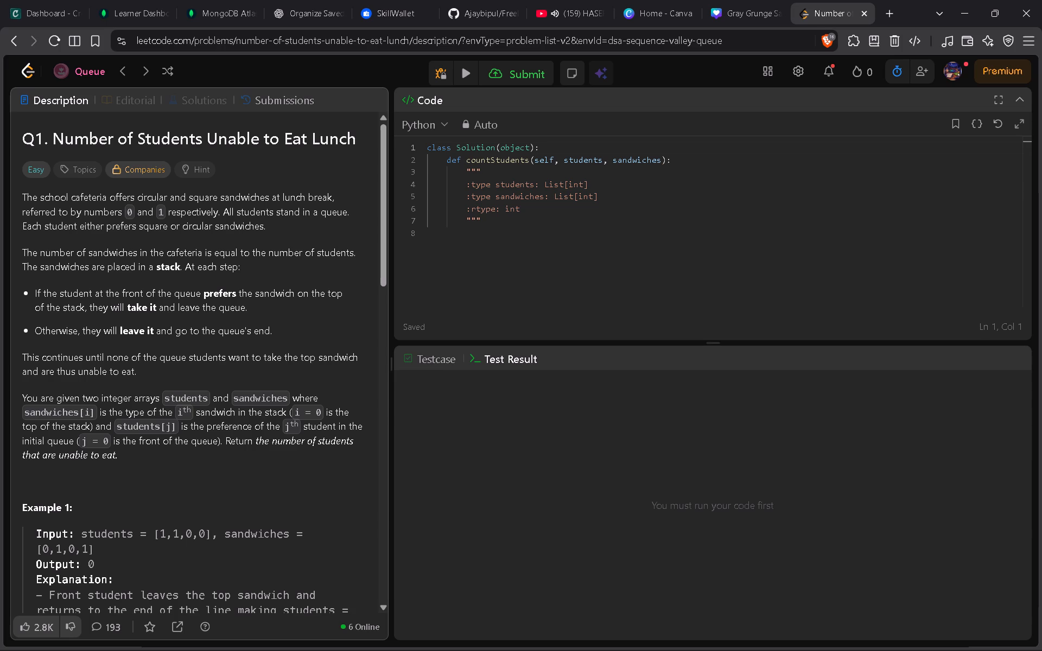
Read the Number of Students Unable to Eat Lunch problem, including its description, both examples and the constraints.
{"action": "scroll", "coordinate": [293, 346], "scroll_direction": "down", "scroll_amount": 1}
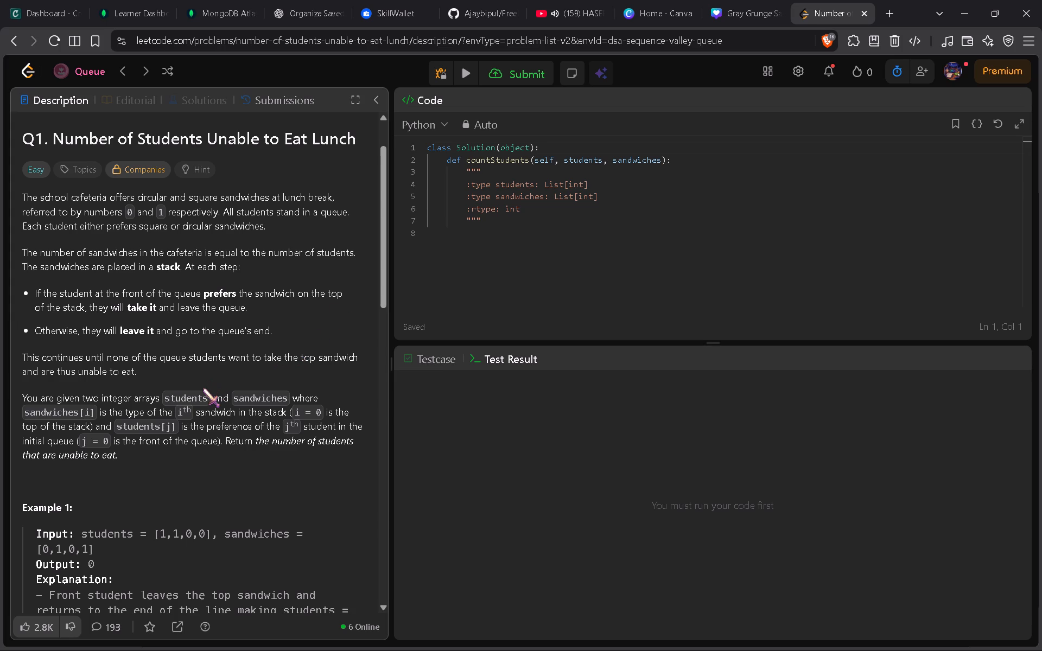
{"action": "scroll", "coordinate": [237, 393], "scroll_direction": "down", "scroll_amount": 1}
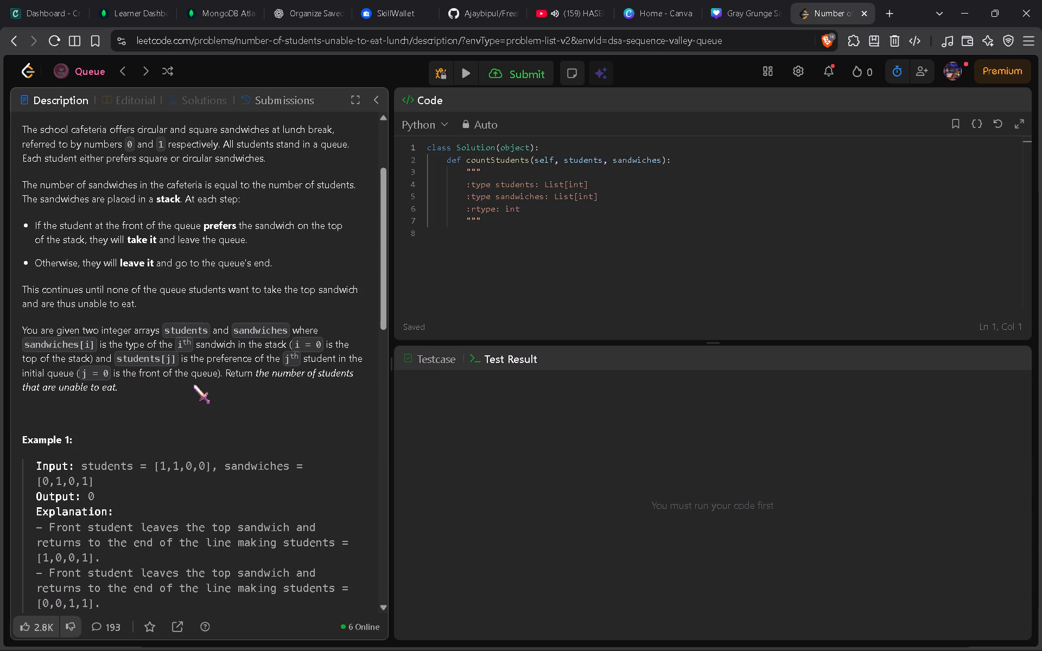
{"action": "scroll", "coordinate": [190, 391], "scroll_direction": "down", "scroll_amount": 1}
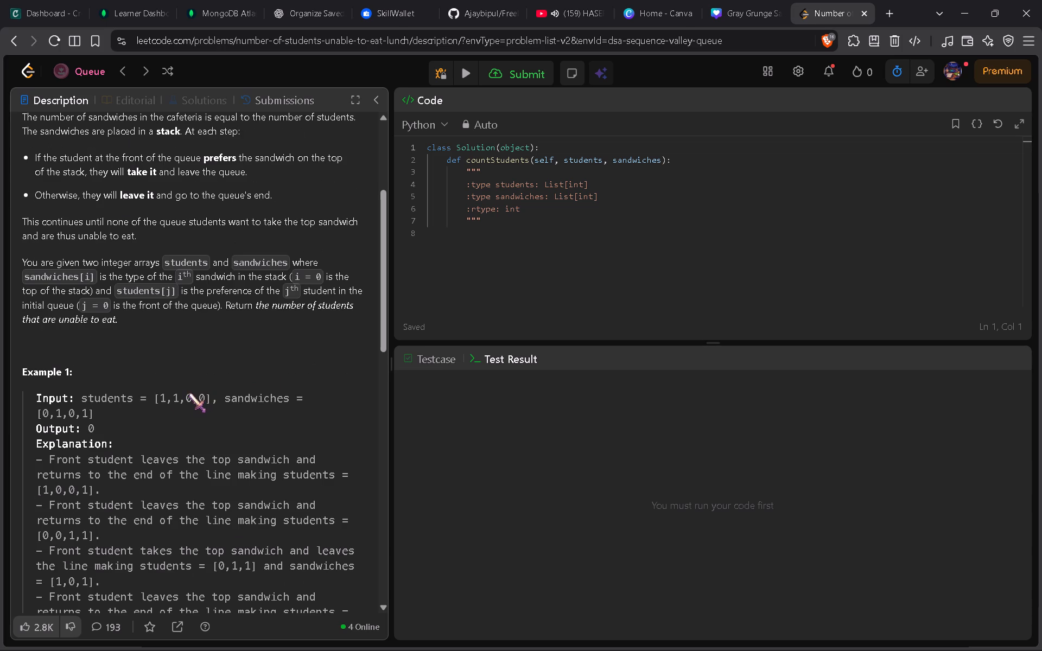
{"action": "scroll", "coordinate": [179, 396], "scroll_direction": "down", "scroll_amount": 1}
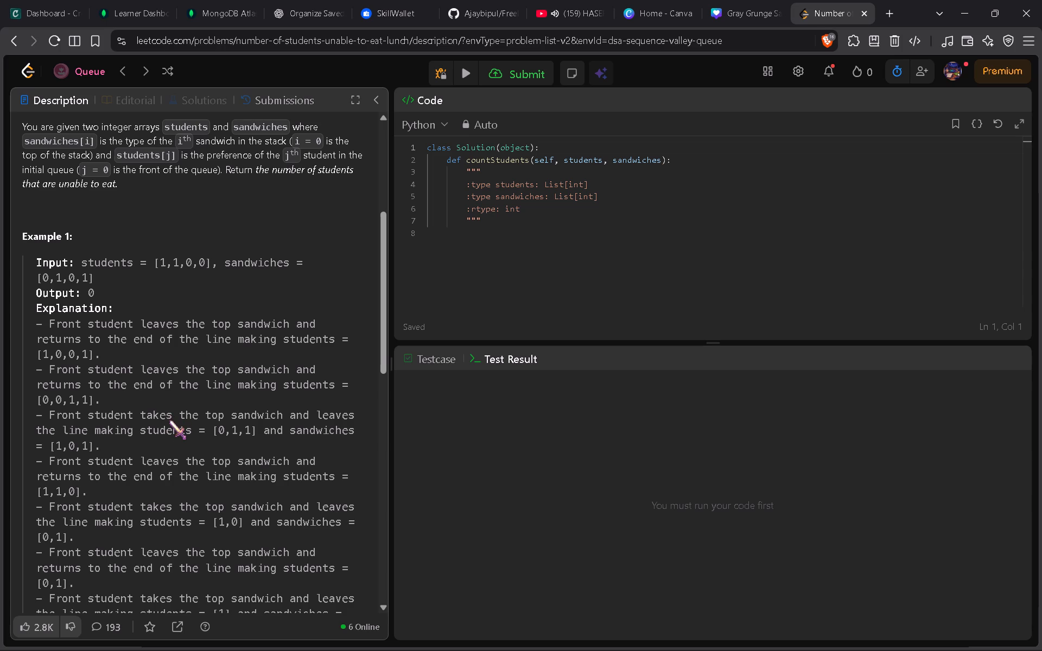
{"action": "scroll", "coordinate": [170, 420], "scroll_direction": "down", "scroll_amount": 2}
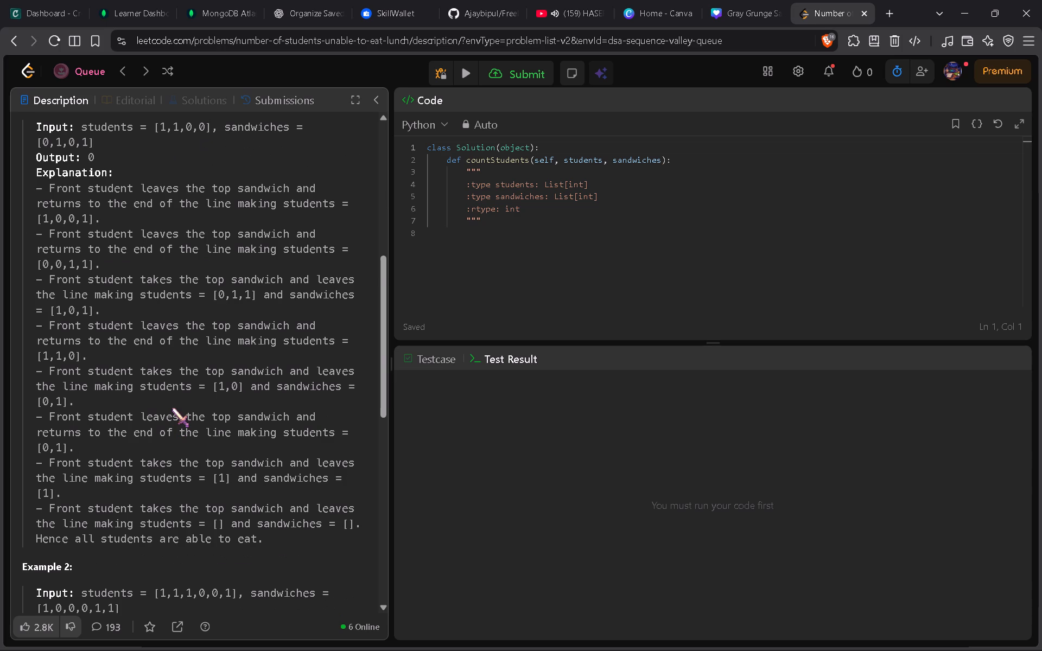
{"action": "scroll", "coordinate": [171, 407], "scroll_direction": "down", "scroll_amount": 2}
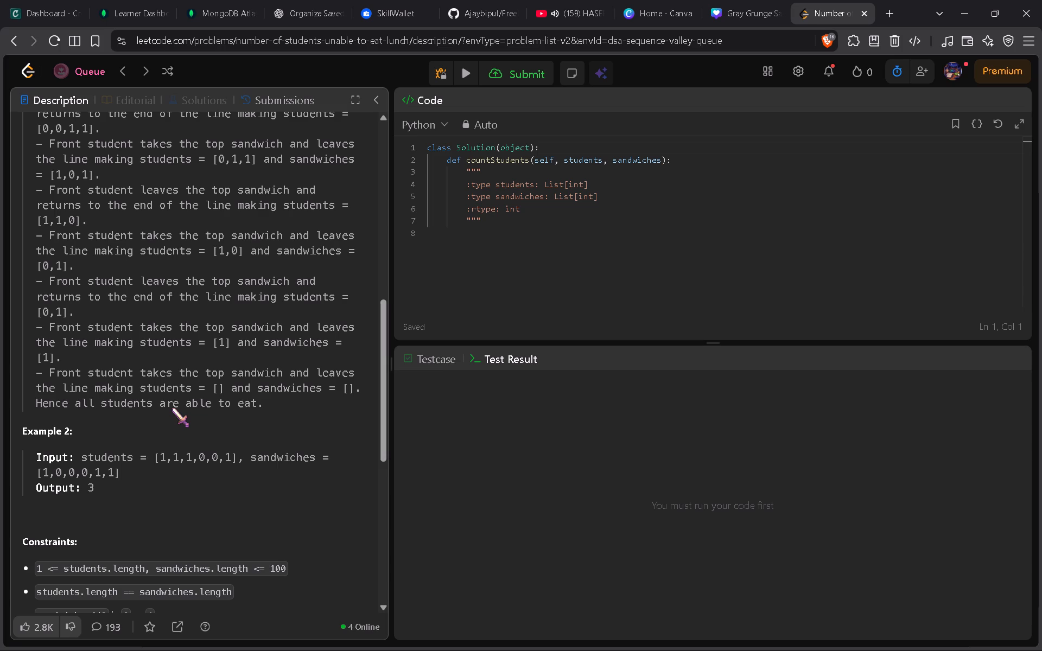
{"action": "scroll", "coordinate": [170, 409], "scroll_direction": "down", "scroll_amount": 1}
{"action": "scroll", "coordinate": [169, 341], "scroll_direction": "up", "scroll_amount": 1}
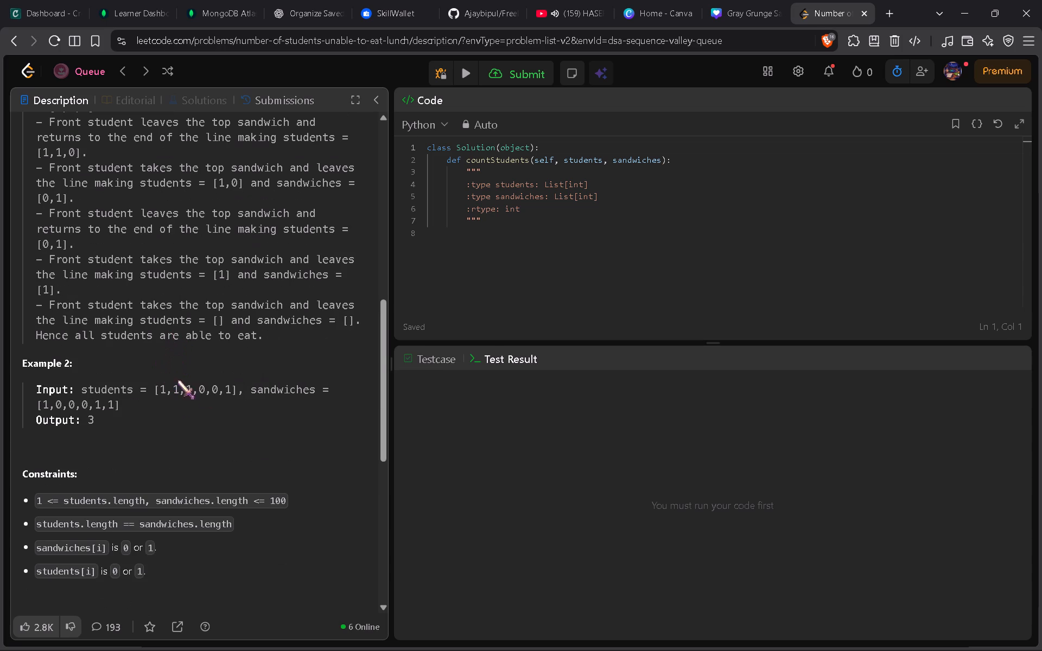
{"action": "scroll", "coordinate": [218, 398], "scroll_direction": "down", "scroll_amount": 4}
{"action": "scroll", "coordinate": [219, 395], "scroll_direction": "up", "scroll_amount": 1}
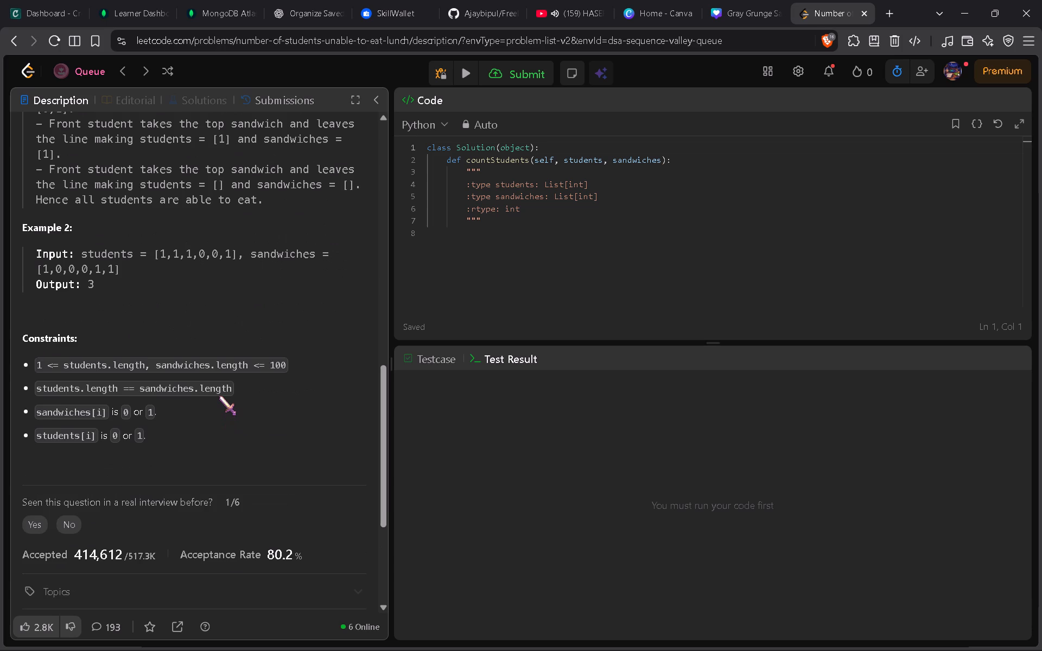
{"action": "scroll", "coordinate": [219, 395], "scroll_direction": "up", "scroll_amount": 2}
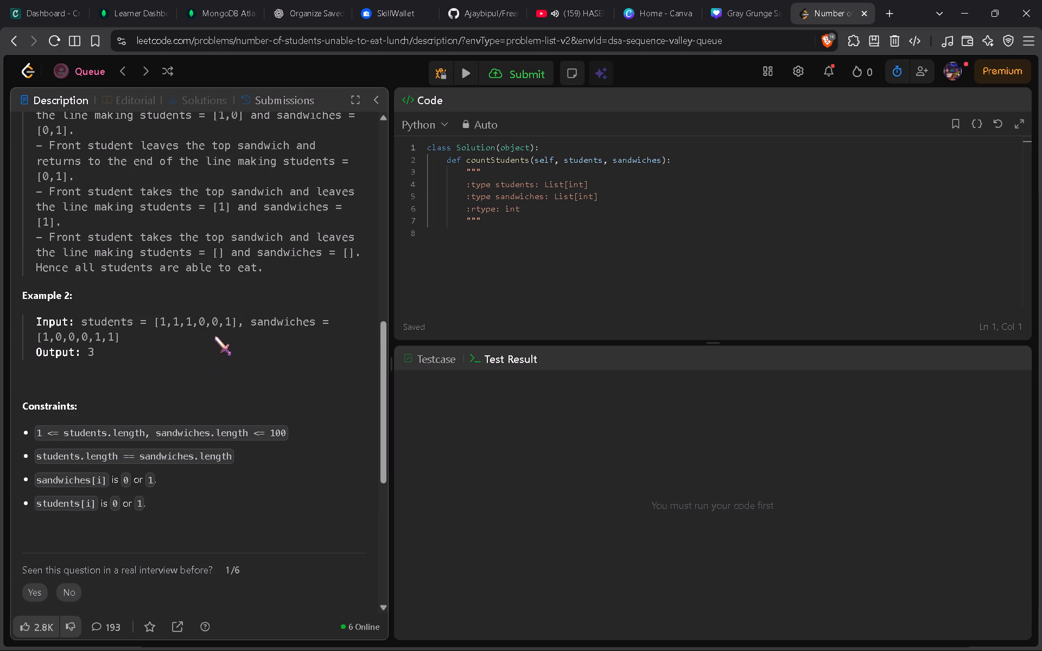
{"action": "scroll", "coordinate": [214, 336], "scroll_direction": "up", "scroll_amount": 1}
{"action": "scroll", "coordinate": [214, 336], "scroll_direction": "down", "scroll_amount": 1}
{"action": "scroll", "coordinate": [214, 335], "scroll_direction": "up", "scroll_amount": 1}
{"action": "scroll", "coordinate": [214, 335], "scroll_direction": "down", "scroll_amount": 1}
{"action": "scroll", "coordinate": [214, 335], "scroll_direction": "up", "scroll_amount": 7}
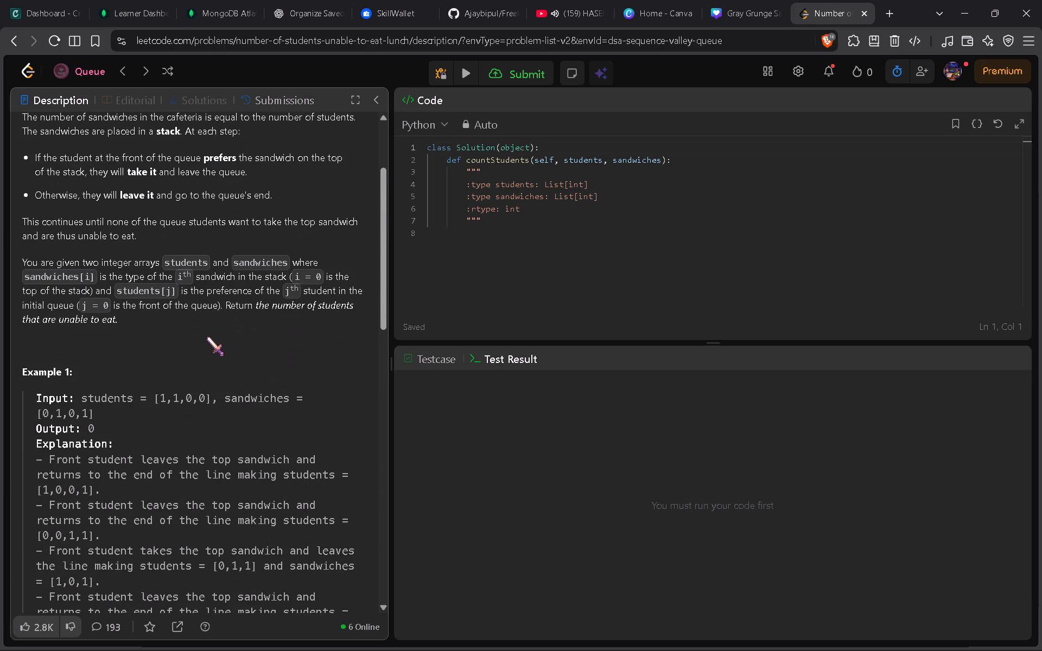
Delete the docstring listing the parameter and return types from the countStudents method in the Python starter code.
{"action": "left_click_drag", "start_coordinate": [482, 219], "coordinate": [469, 171]}
{"action": "key", "text": "BackSpace"}
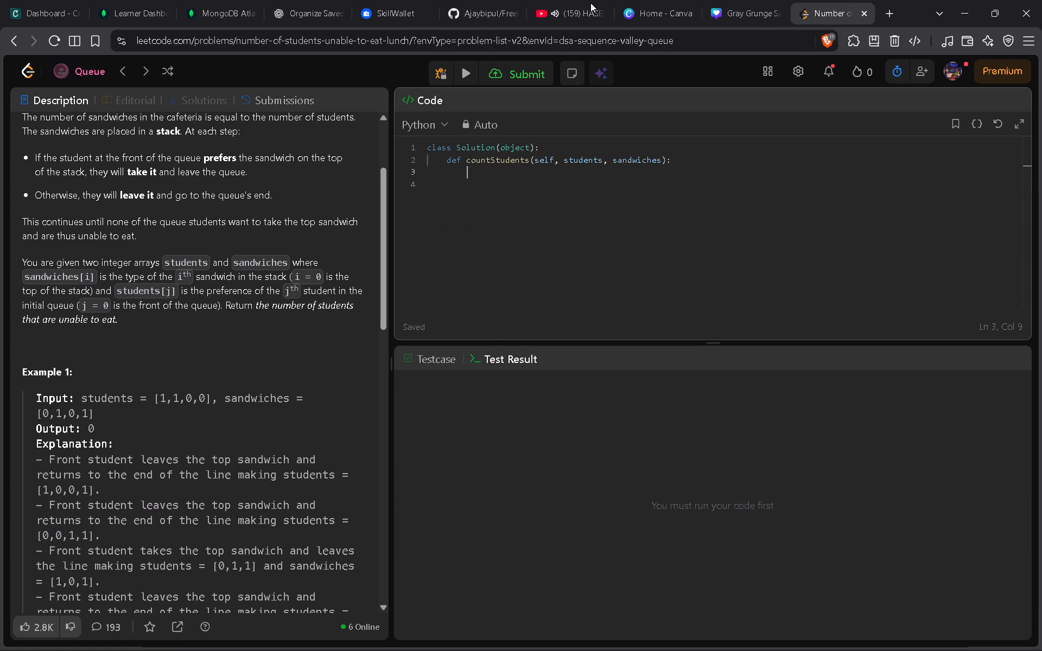
Return to the T-shirt post in Canva and move GRAPHICS HEAD up to just beneath the 24-2028 line on the upper shirt.
{"action": "left_click", "coordinate": [708, 3]}
{"action": "left_click", "coordinate": [723, 331]}
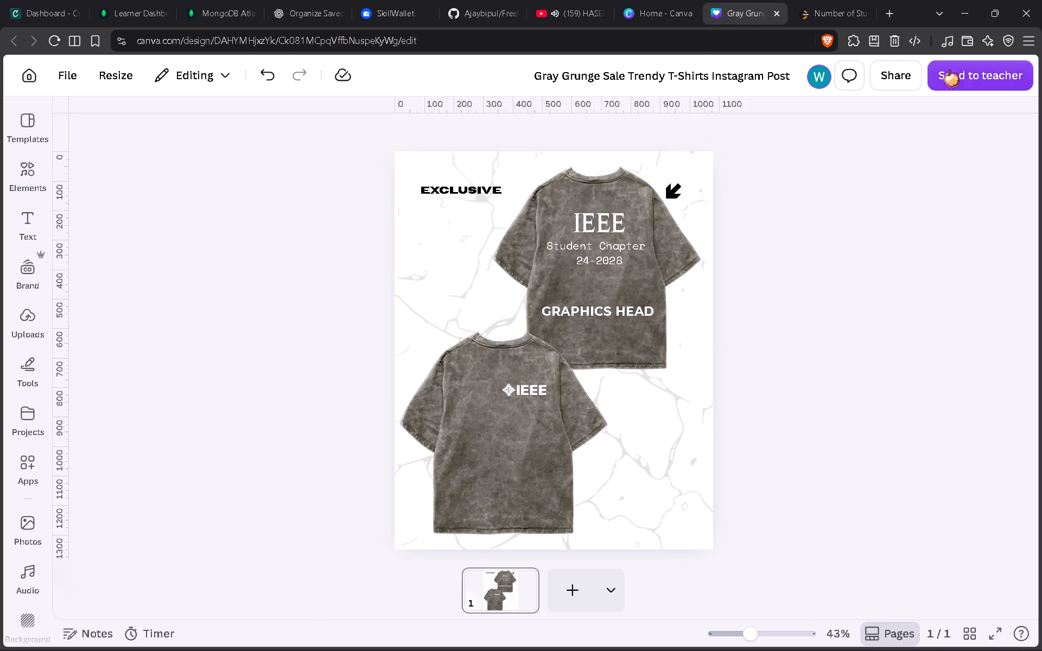
{"action": "left_click_drag", "start_coordinate": [620, 309], "coordinate": [624, 283]}
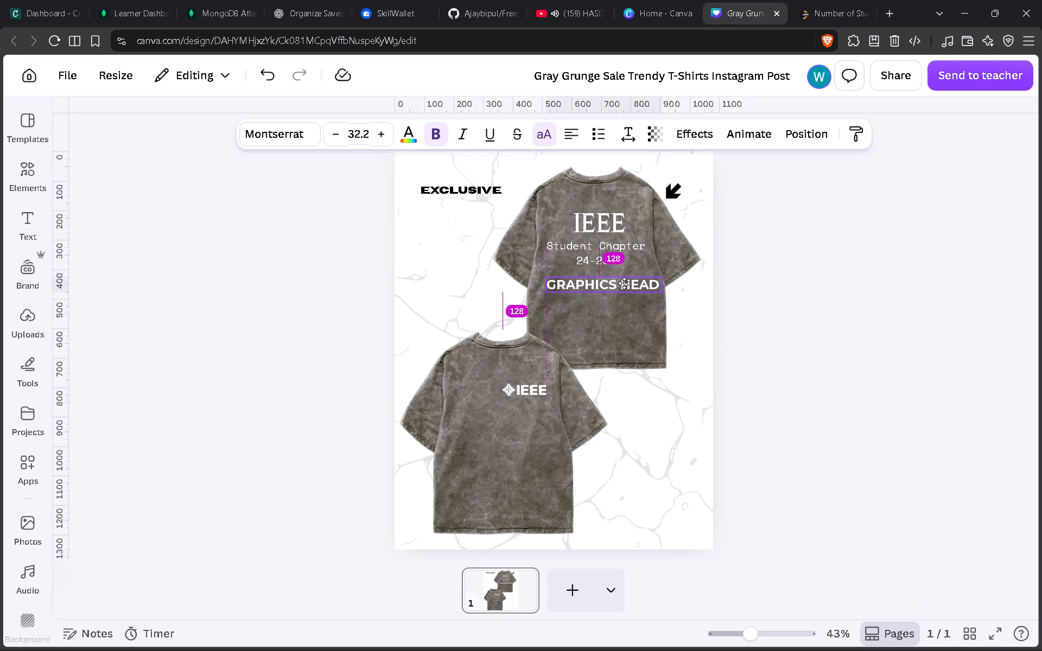
{"action": "left_click_drag", "start_coordinate": [624, 283], "coordinate": [615, 281]}
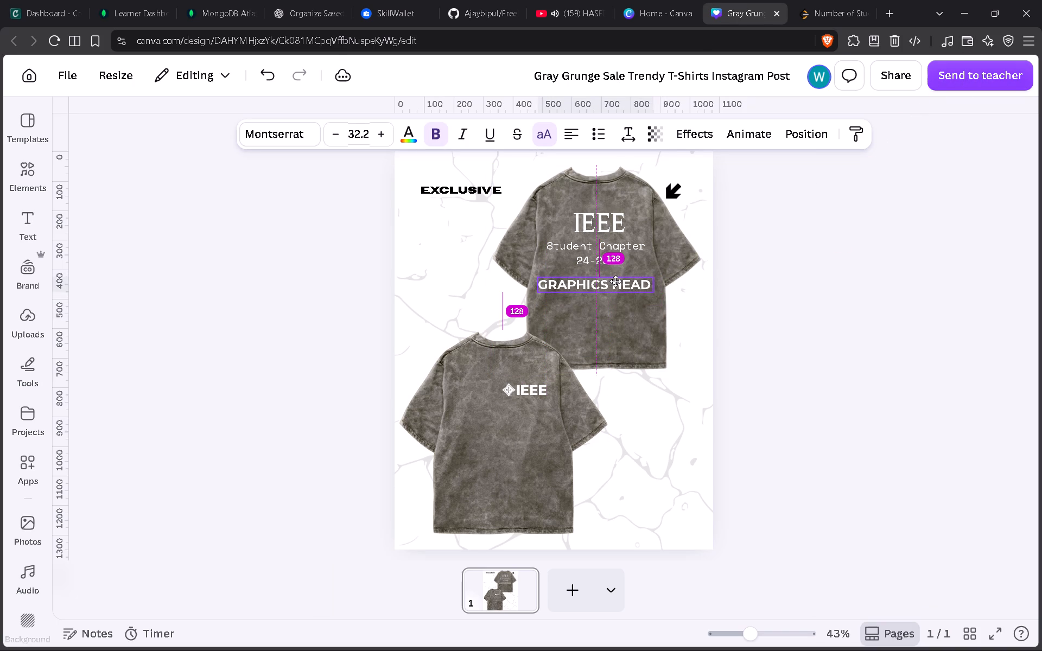
{"action": "left_click_drag", "start_coordinate": [615, 281], "coordinate": [618, 281]}
{"action": "left_click_drag", "start_coordinate": [618, 281], "coordinate": [620, 283]}
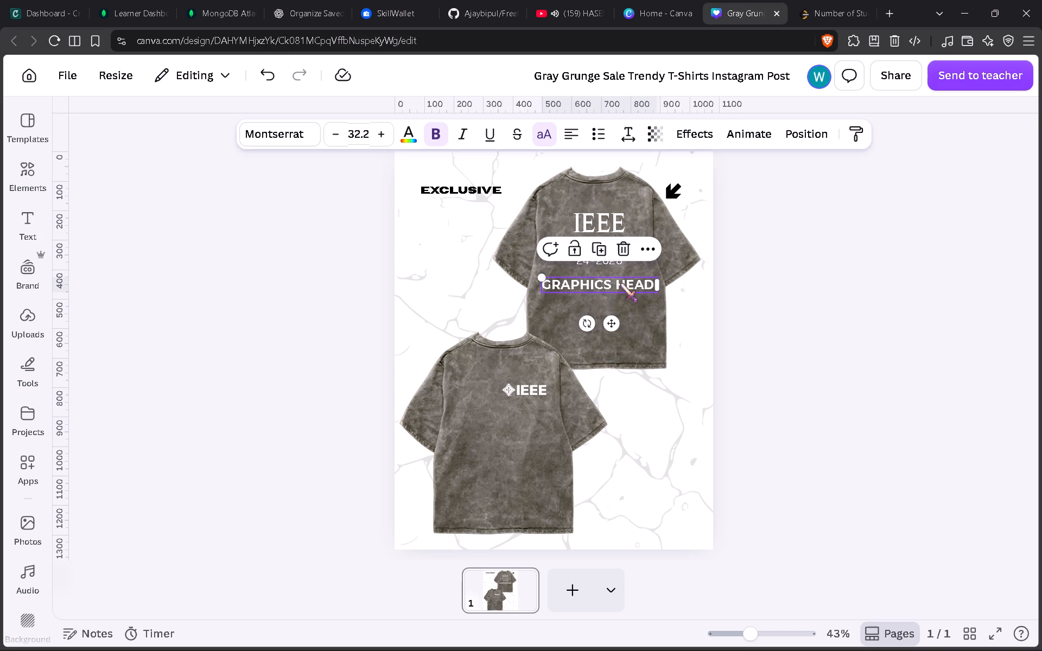
{"action": "left_click", "coordinate": [733, 293]}
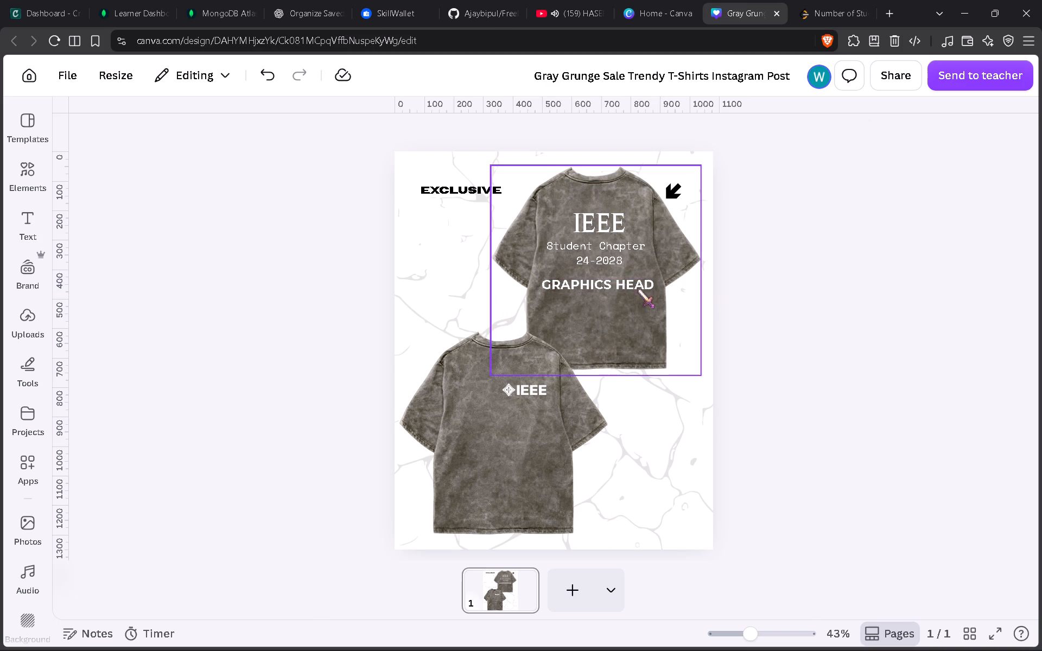
Nudge GRAPHICS HEAD slightly left in small increments to centre it under the IEEE Student Chapter text.
{"action": "left_click", "coordinate": [624, 284]}
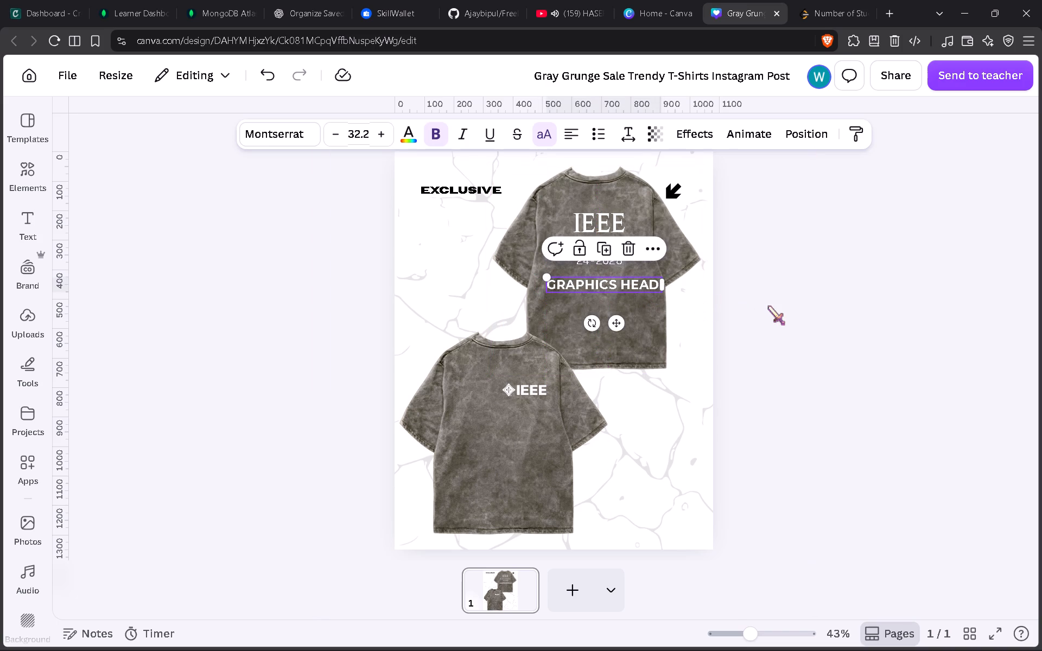
{"action": "key", "text": "Left"}
{"action": "key", "text": "Left"}
{"action": "key", "text": "Left"}
{"action": "key", "text": "Left"}
{"action": "key", "text": "Left"}
{"action": "key", "text": "Left"}
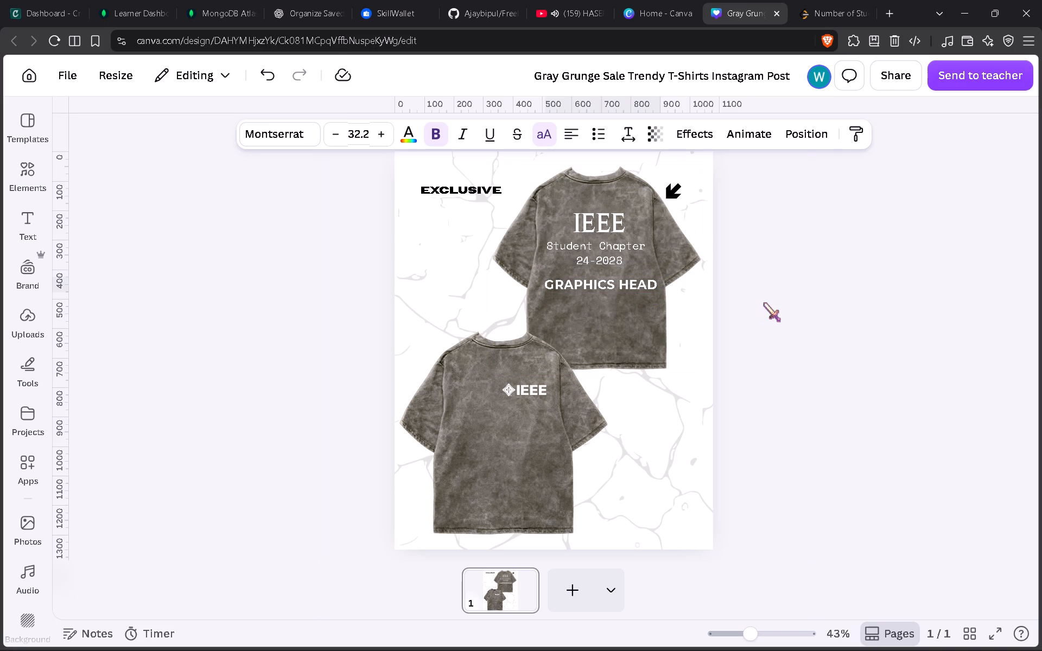
{"action": "key", "text": "Left"}
{"action": "key", "text": "Left"}
{"action": "key", "text": "Left"}
{"action": "key", "text": "Left"}
{"action": "key", "text": "Left"}
{"action": "key", "text": "Left"}
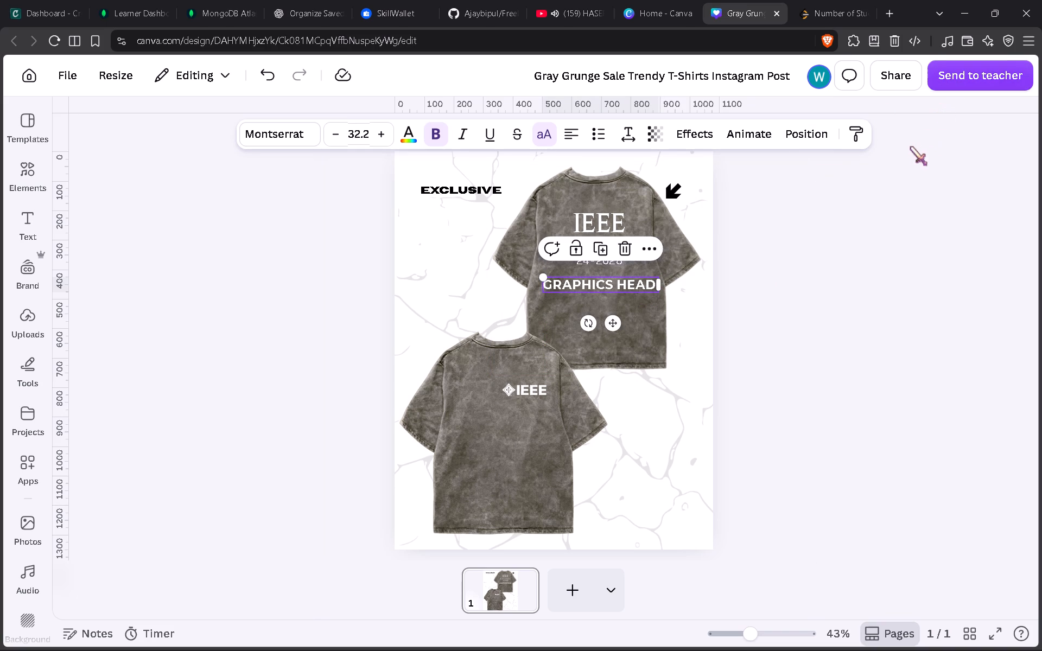
Copy the share link of the T-shirt design.
{"action": "left_click", "coordinate": [915, 71]}
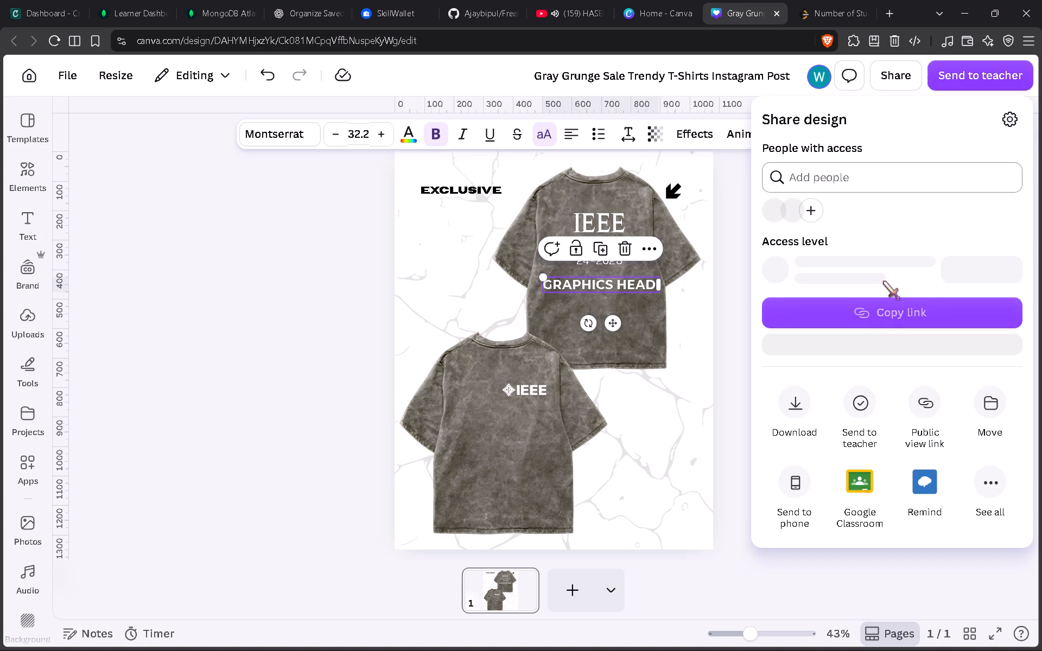
{"action": "left_click", "coordinate": [909, 308]}
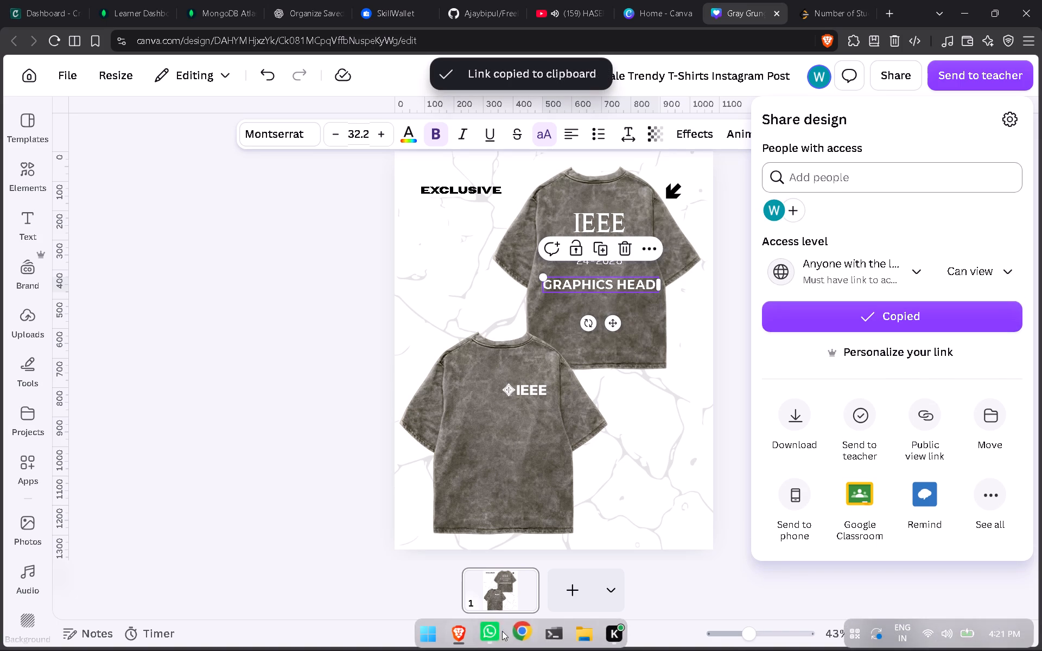